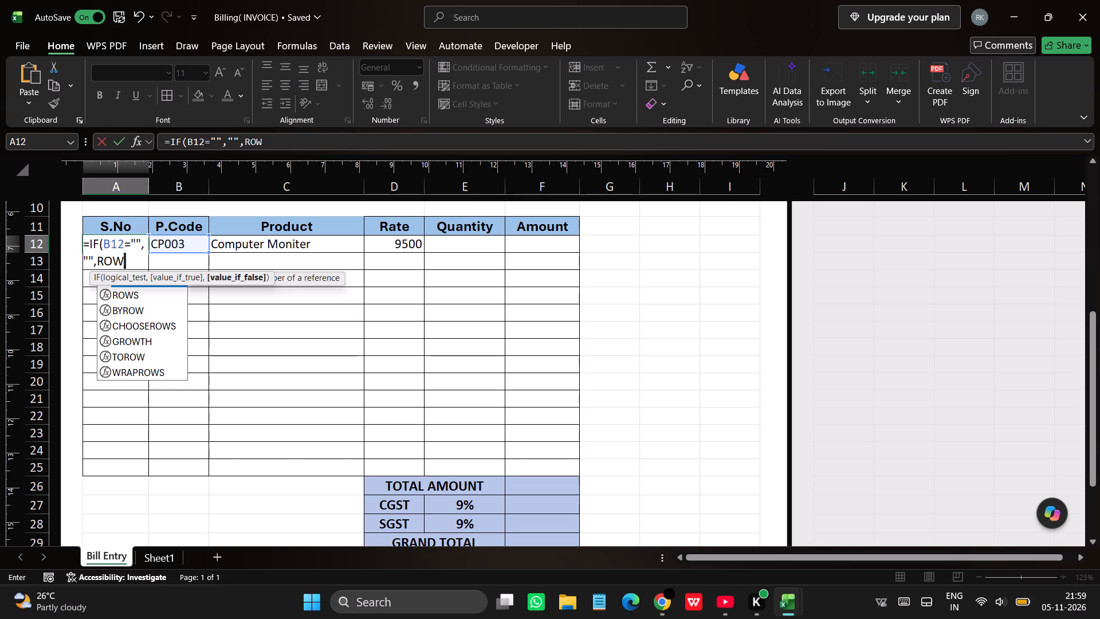
# Complete the serial number formula in cell A12 as =IF(B12="","",ROW(1:1)).
pyautogui.hotkey('shift', '(')
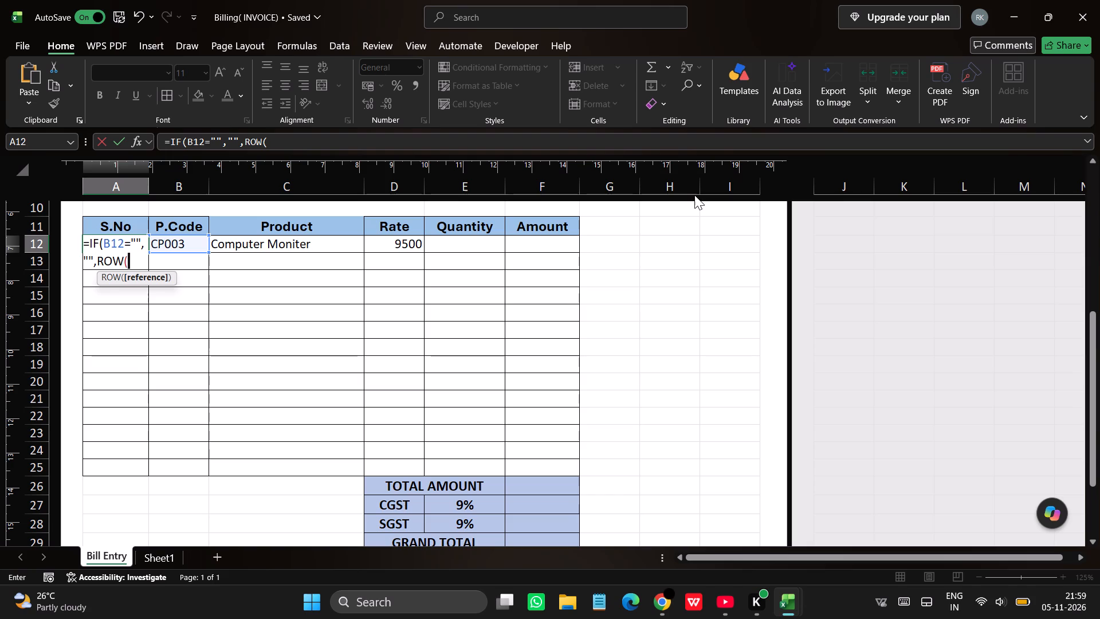
pyautogui.scroll(4, 694, 195)
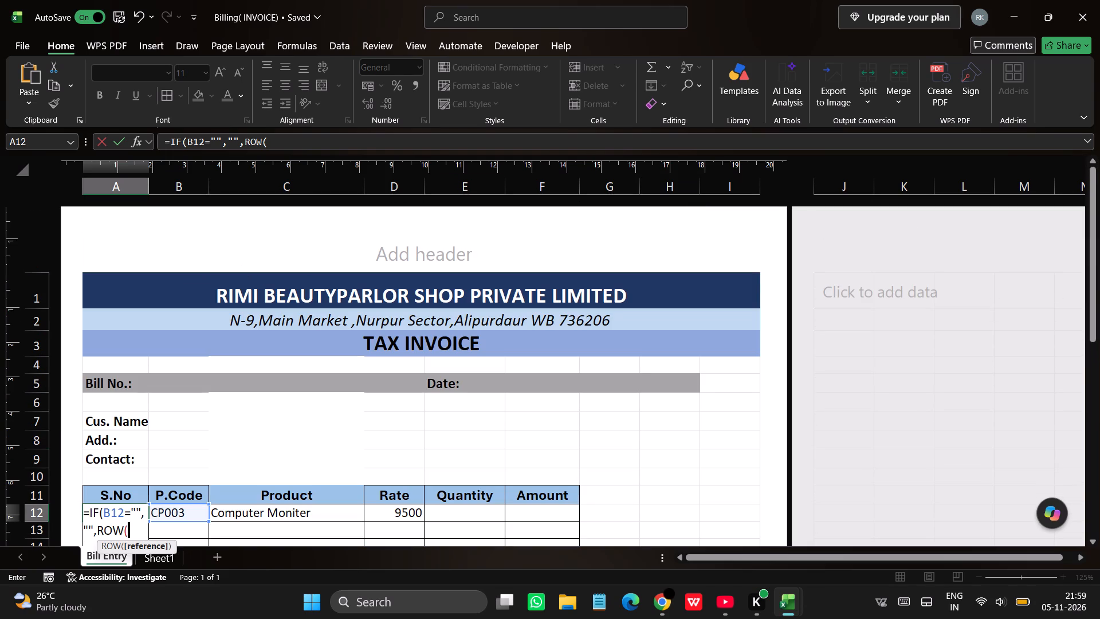
pyautogui.click(27, 295)
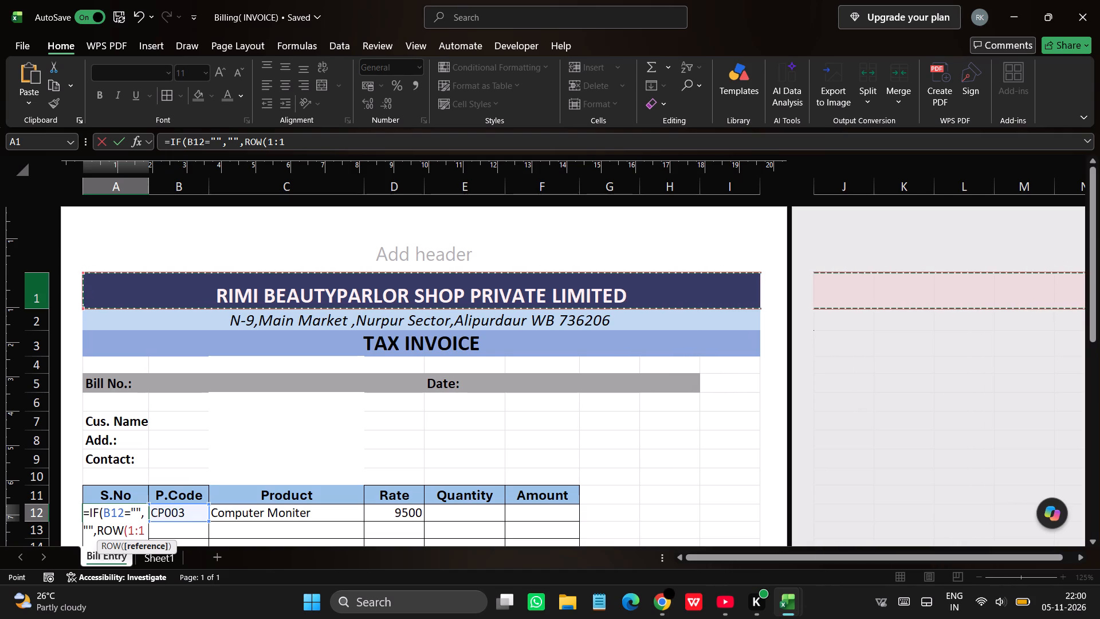
pyautogui.press('Return')
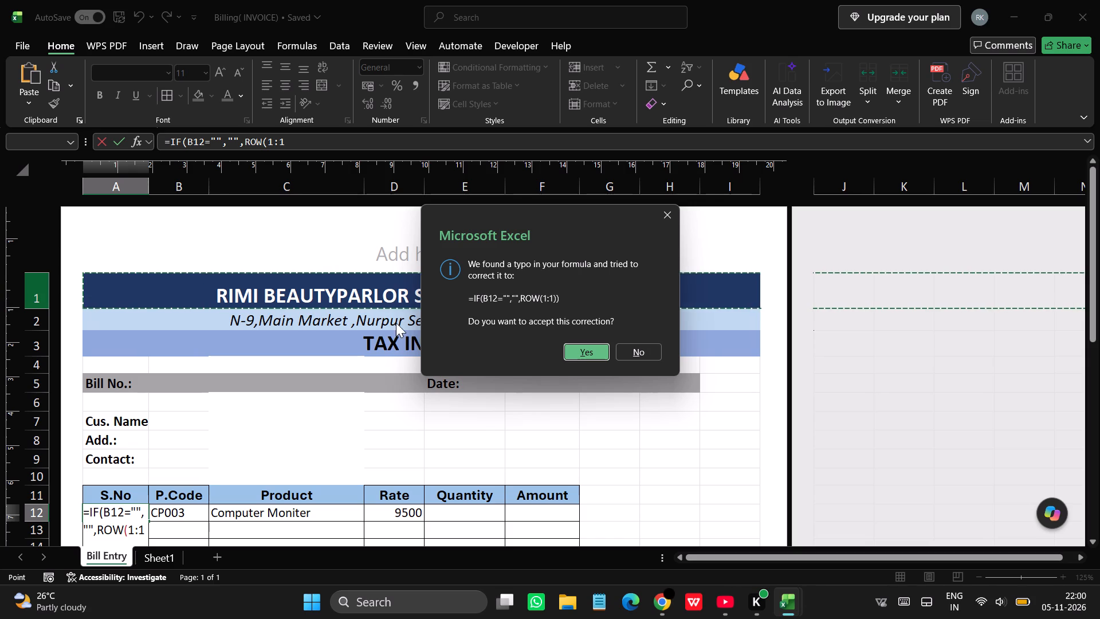
pyautogui.click(598, 344)
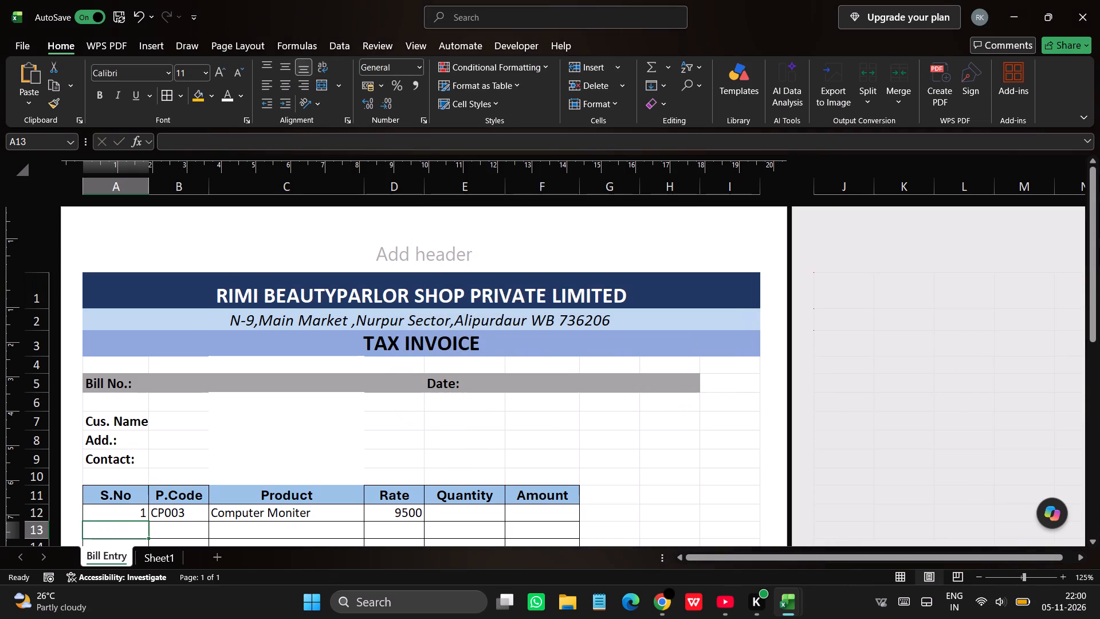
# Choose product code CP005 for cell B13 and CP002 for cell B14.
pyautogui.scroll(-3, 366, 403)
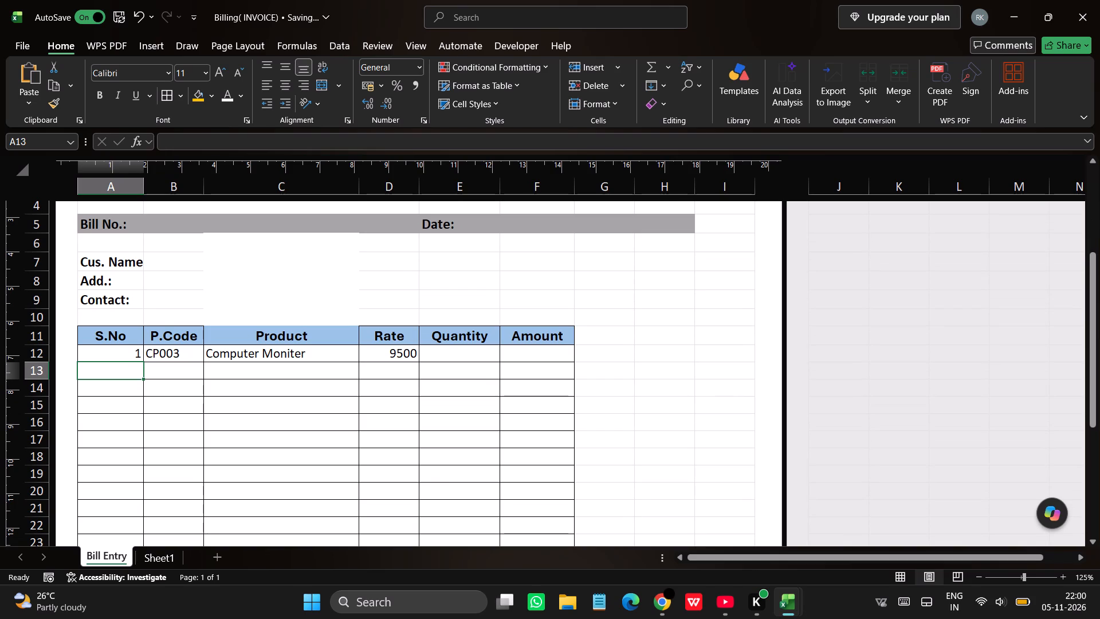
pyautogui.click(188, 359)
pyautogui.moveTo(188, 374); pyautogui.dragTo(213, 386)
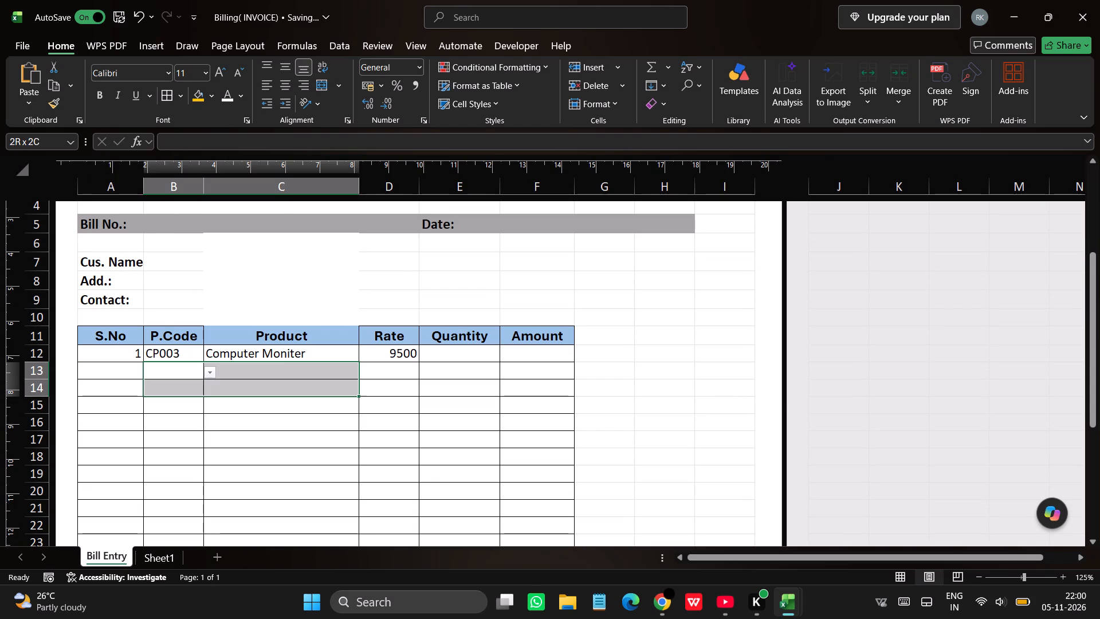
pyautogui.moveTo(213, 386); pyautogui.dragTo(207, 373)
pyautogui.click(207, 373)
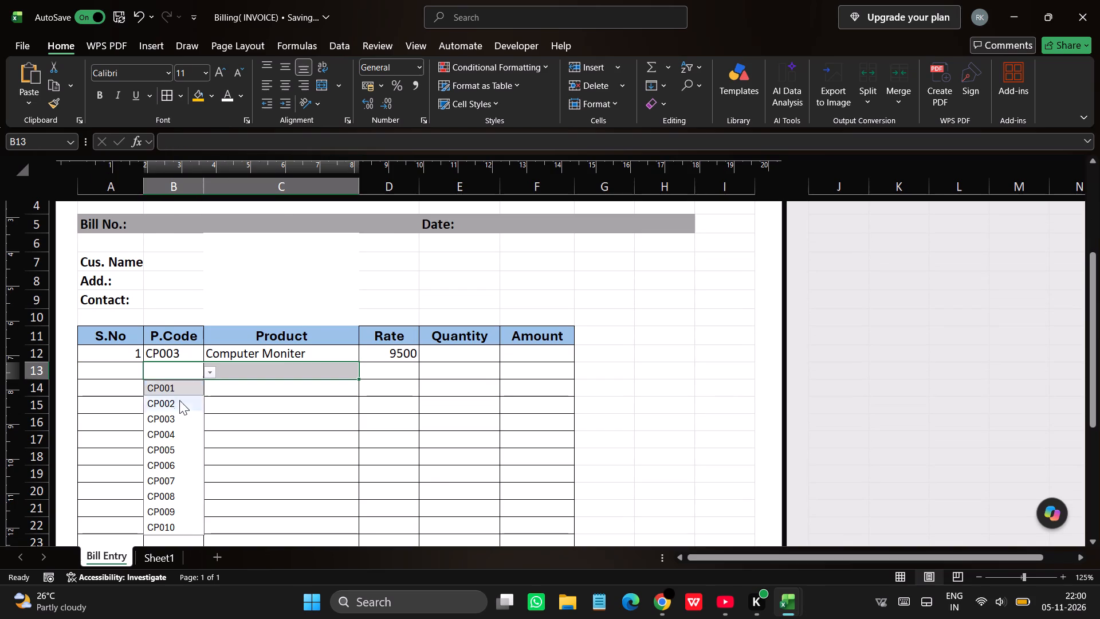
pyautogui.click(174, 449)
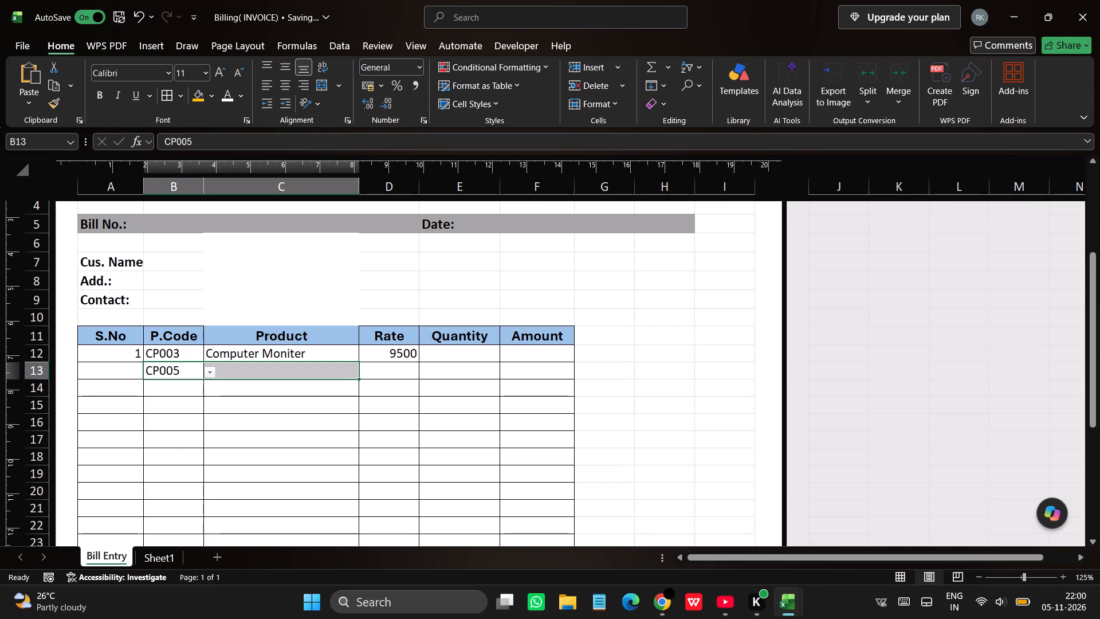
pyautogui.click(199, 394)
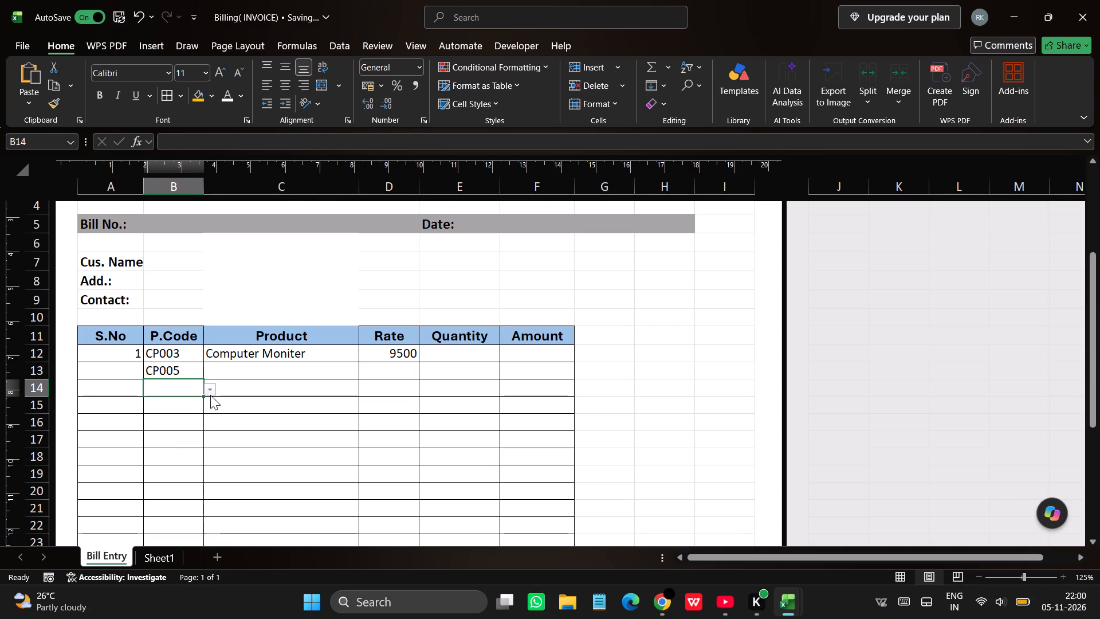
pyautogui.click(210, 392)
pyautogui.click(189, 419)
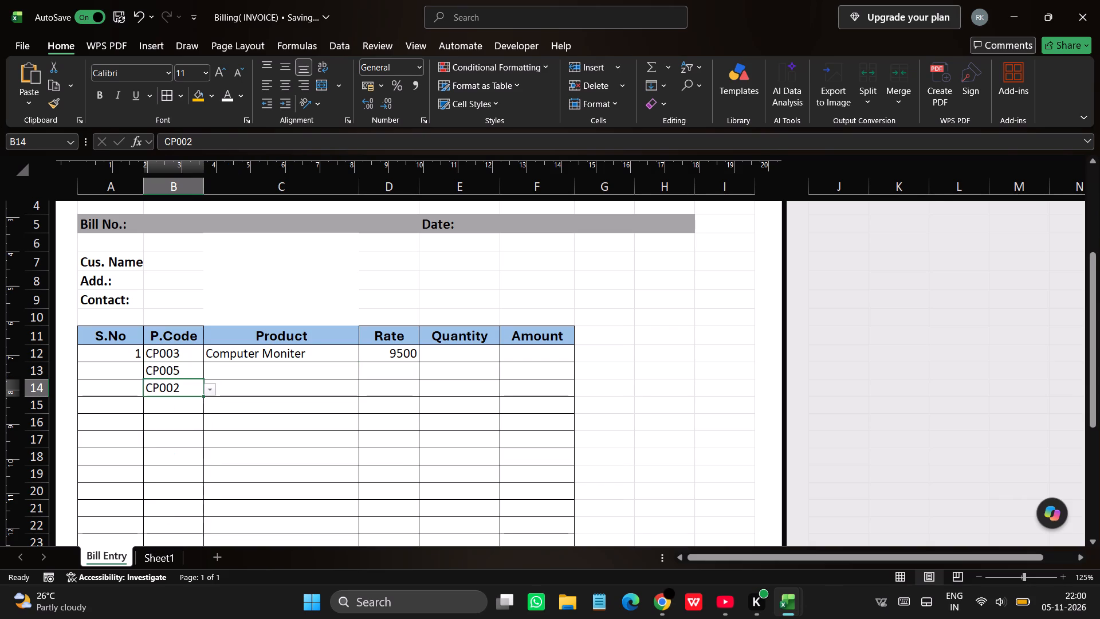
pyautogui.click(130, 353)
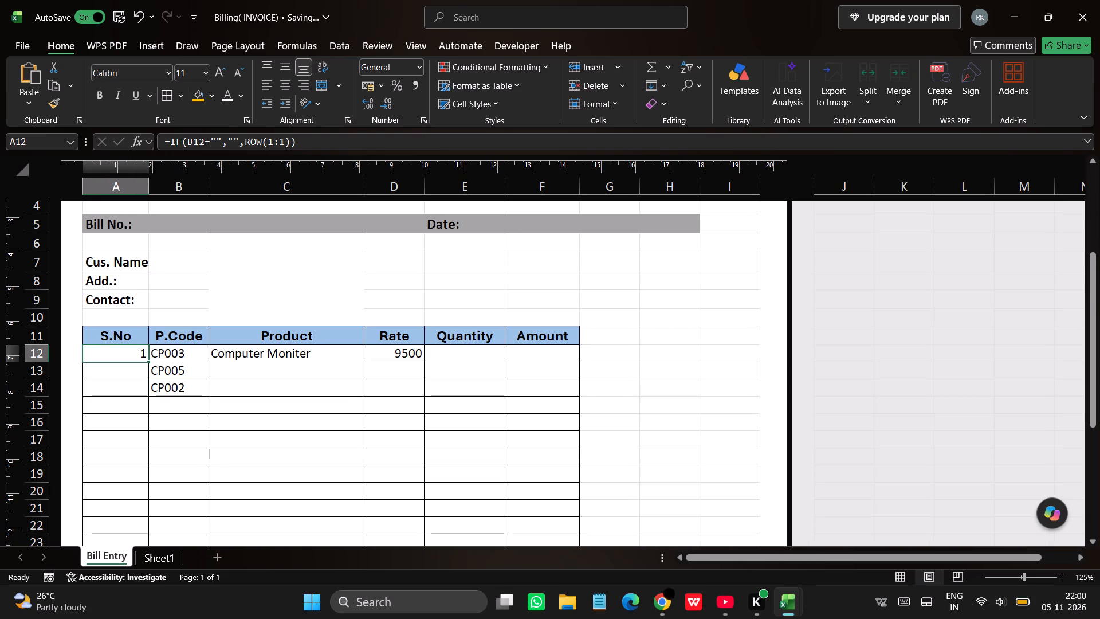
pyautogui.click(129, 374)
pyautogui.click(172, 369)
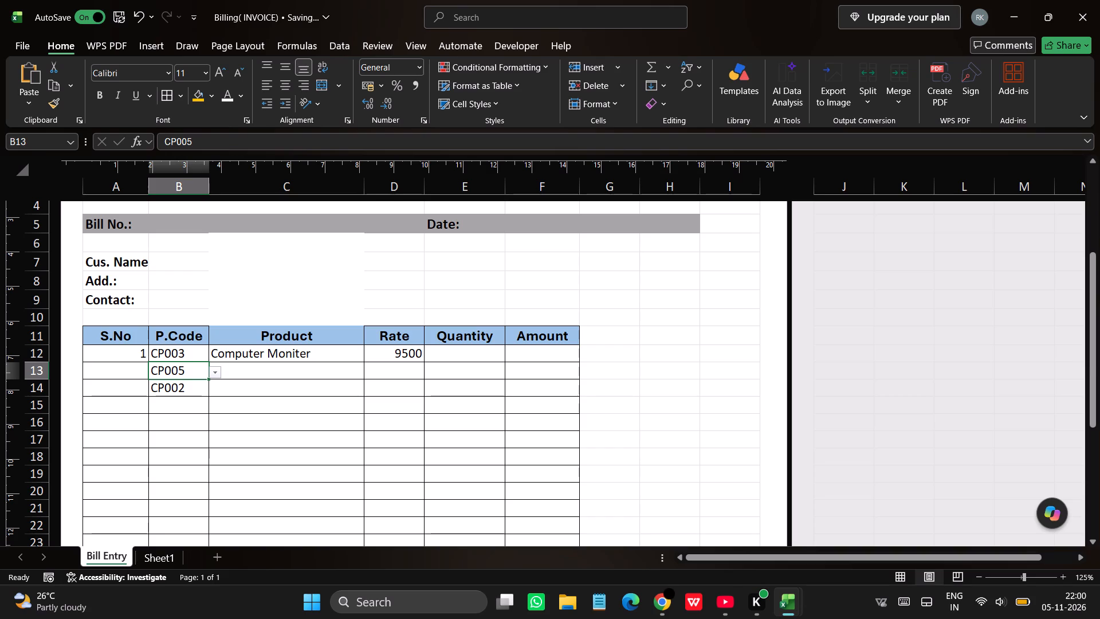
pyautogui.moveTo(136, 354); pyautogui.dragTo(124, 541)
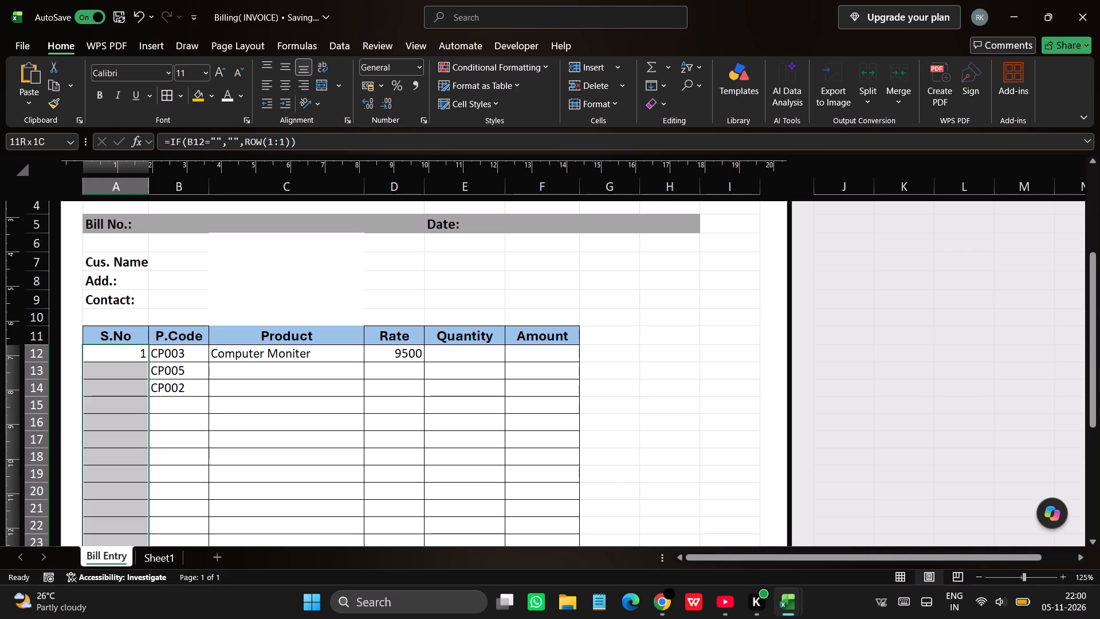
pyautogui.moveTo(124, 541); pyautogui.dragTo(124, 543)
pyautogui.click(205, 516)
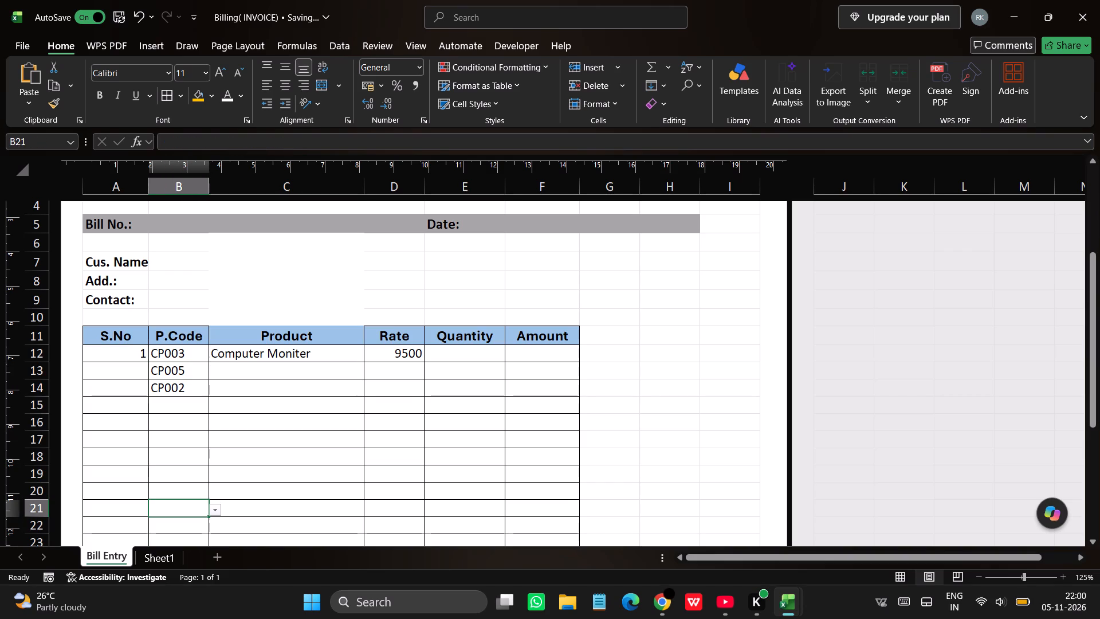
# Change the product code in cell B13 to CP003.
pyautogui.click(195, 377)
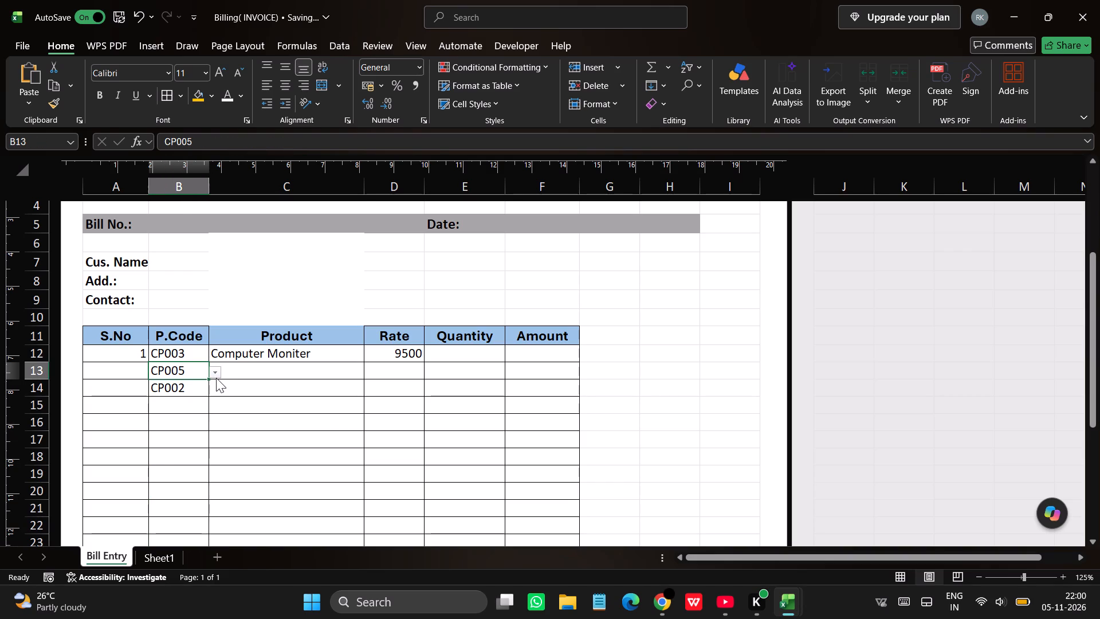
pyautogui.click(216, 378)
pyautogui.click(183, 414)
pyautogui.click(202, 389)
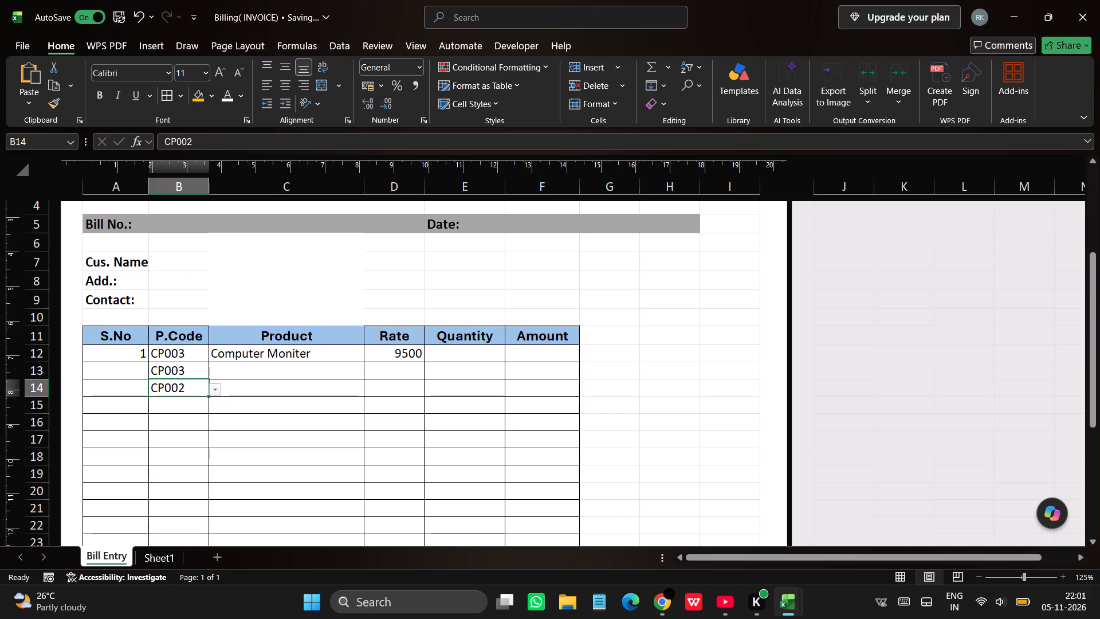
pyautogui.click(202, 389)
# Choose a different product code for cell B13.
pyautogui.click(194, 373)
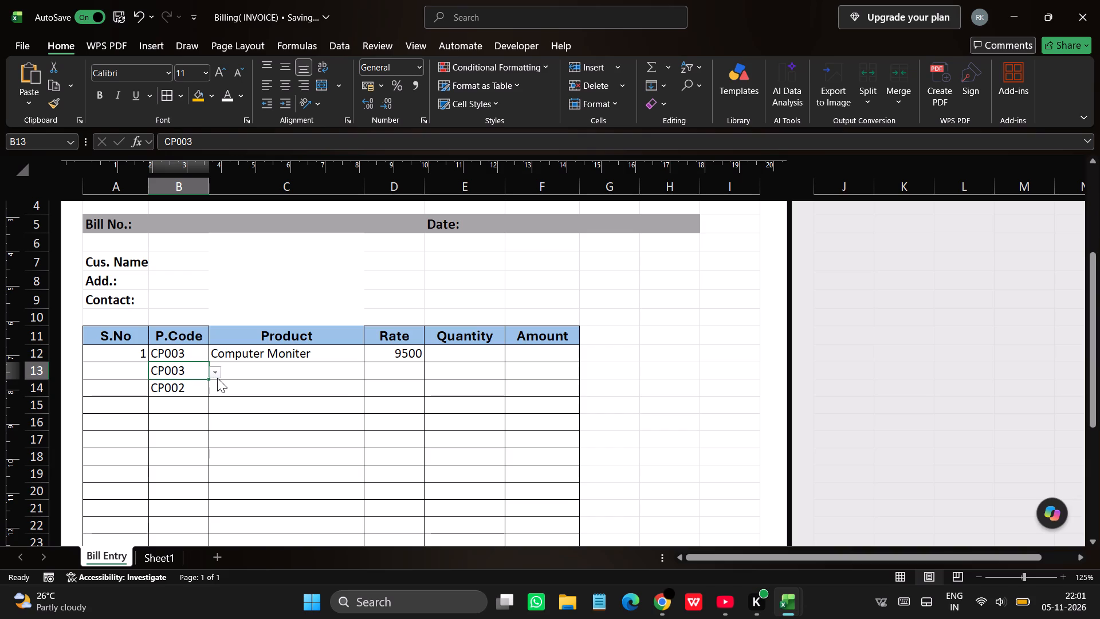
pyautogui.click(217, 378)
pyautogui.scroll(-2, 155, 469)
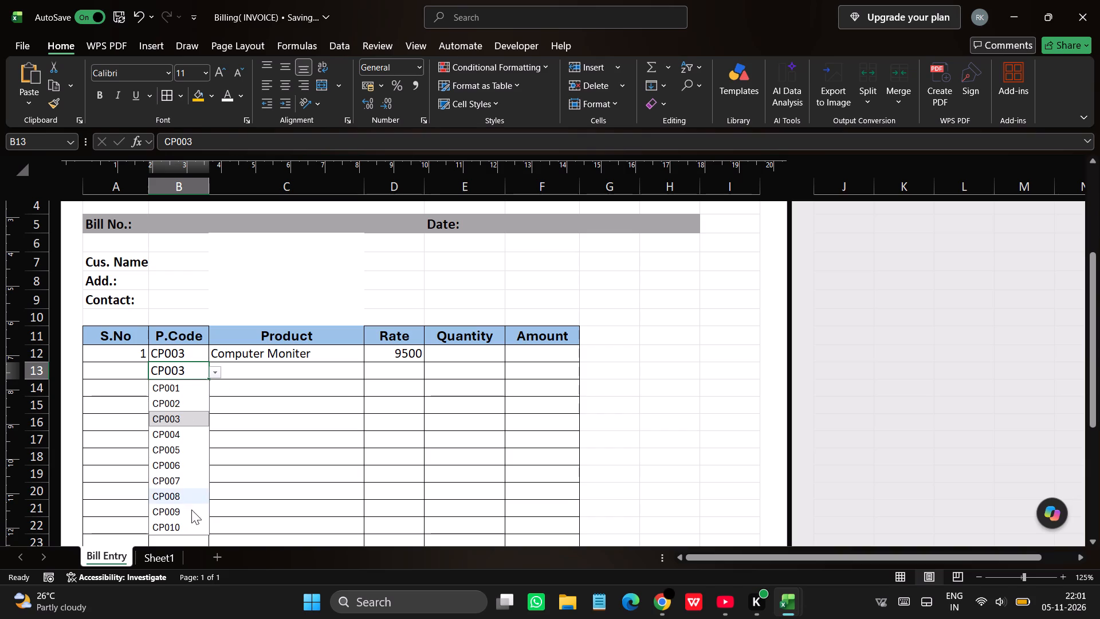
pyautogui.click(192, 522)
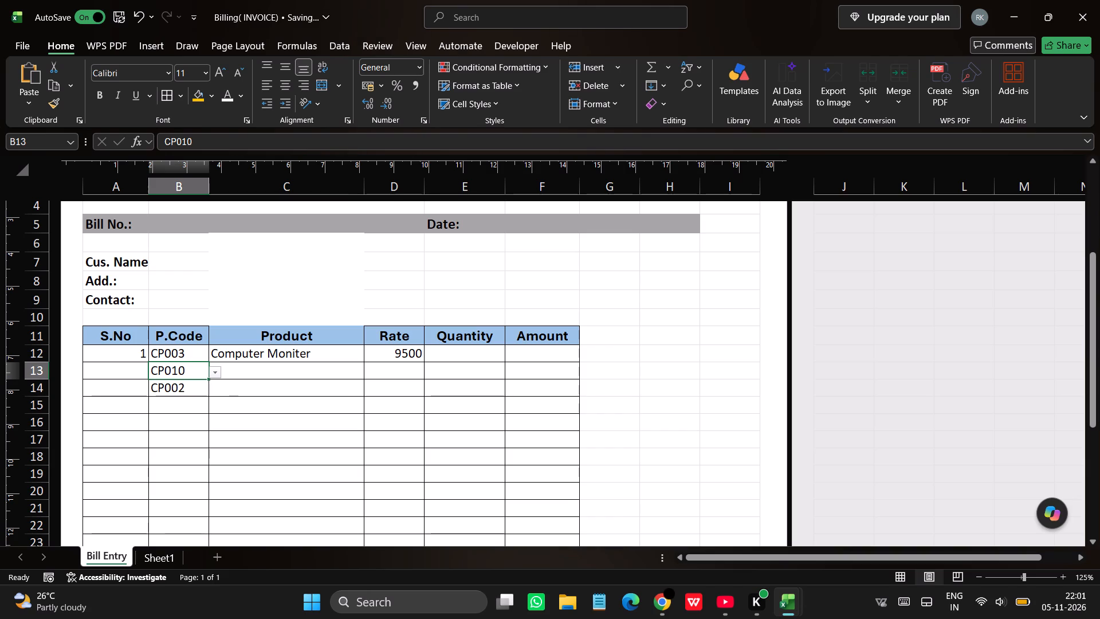
# Choose product code CP001 for cell B12 and CP002 for cell B13.
pyautogui.click(245, 377)
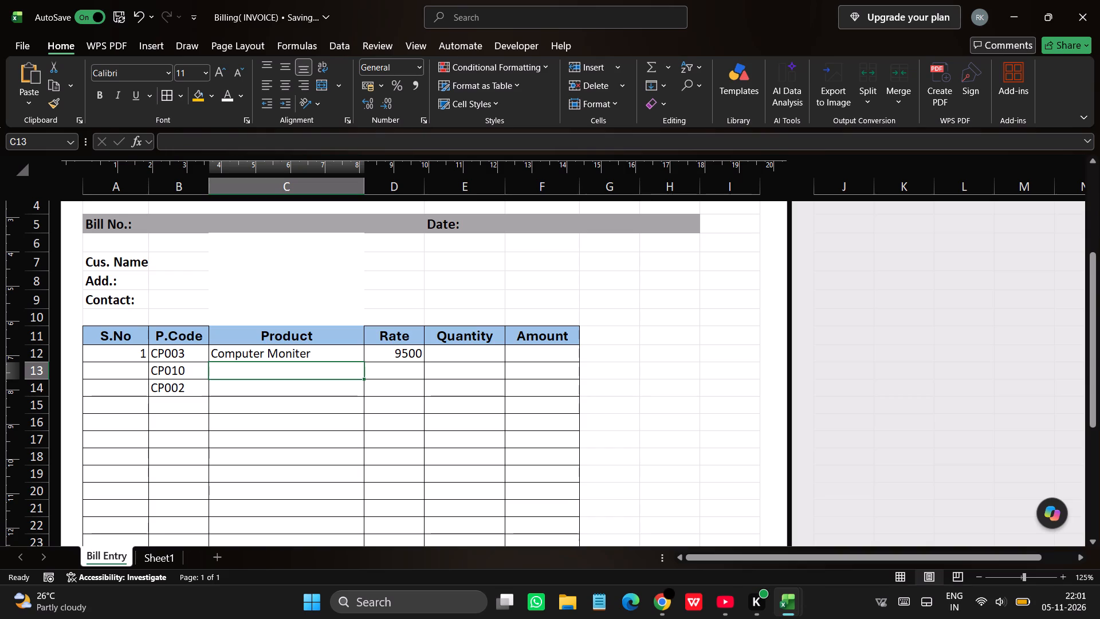
pyautogui.click(187, 362)
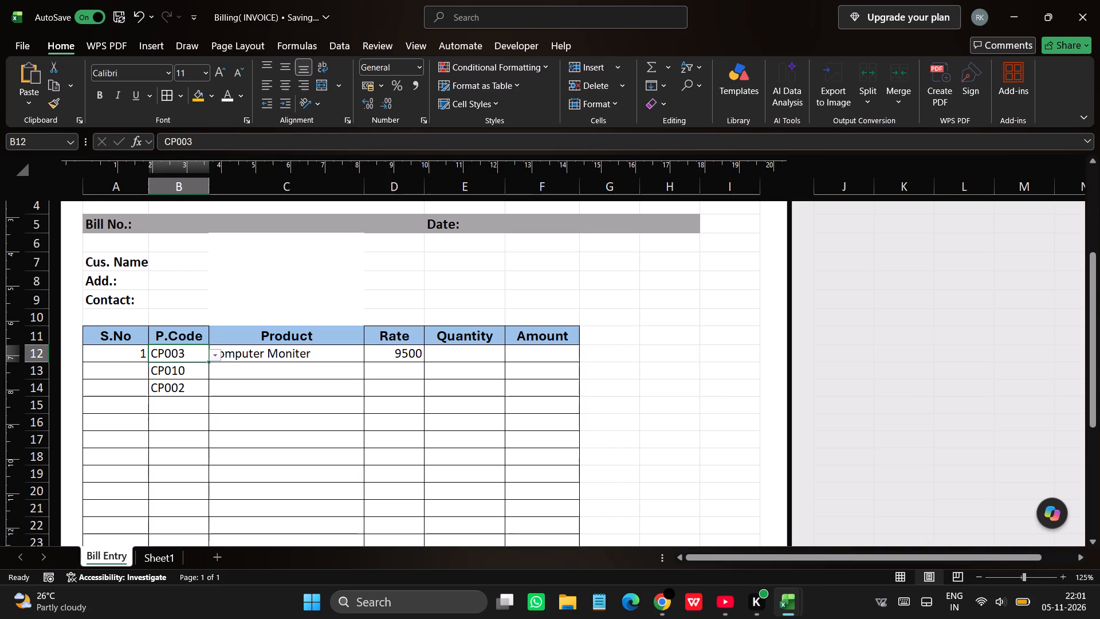
pyautogui.click(217, 360)
pyautogui.click(188, 375)
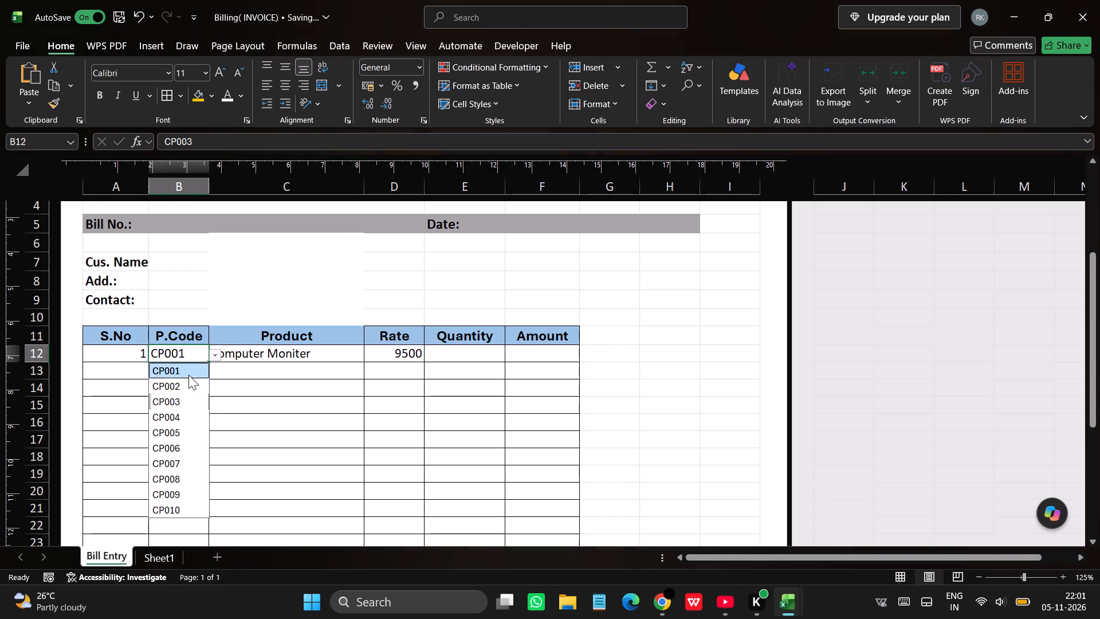
pyautogui.moveTo(190, 379); pyautogui.dragTo(215, 378)
pyautogui.click(215, 378)
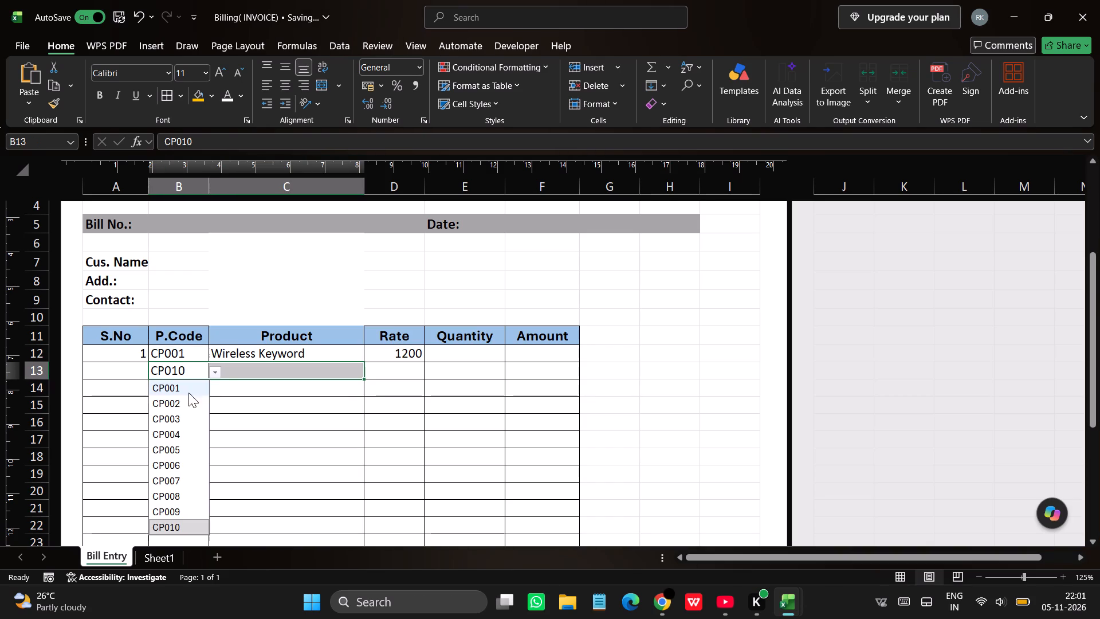
pyautogui.click(173, 401)
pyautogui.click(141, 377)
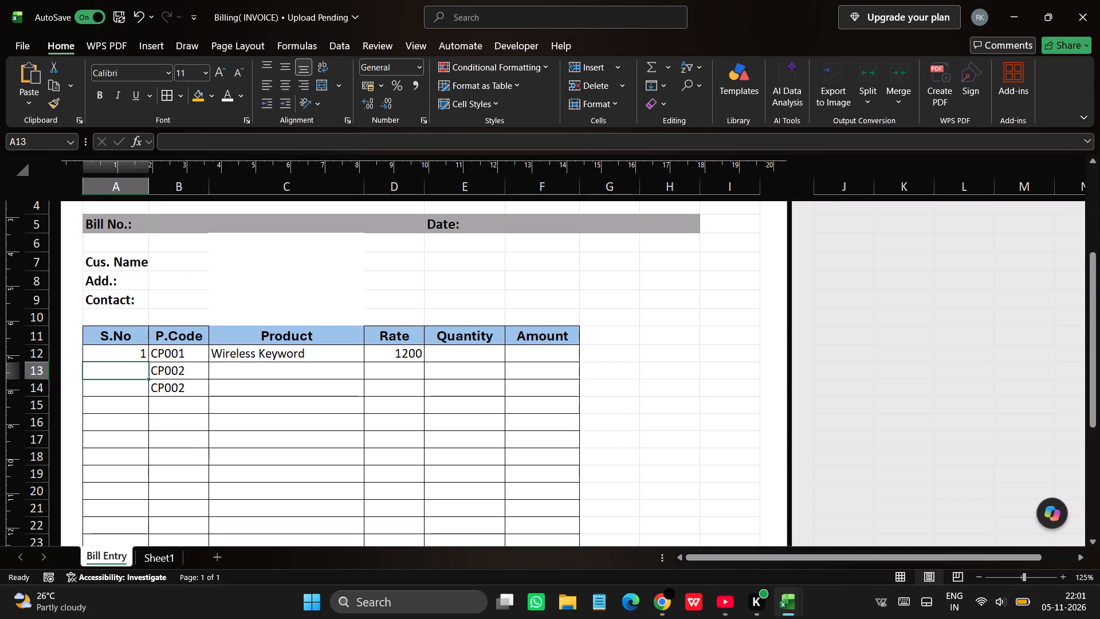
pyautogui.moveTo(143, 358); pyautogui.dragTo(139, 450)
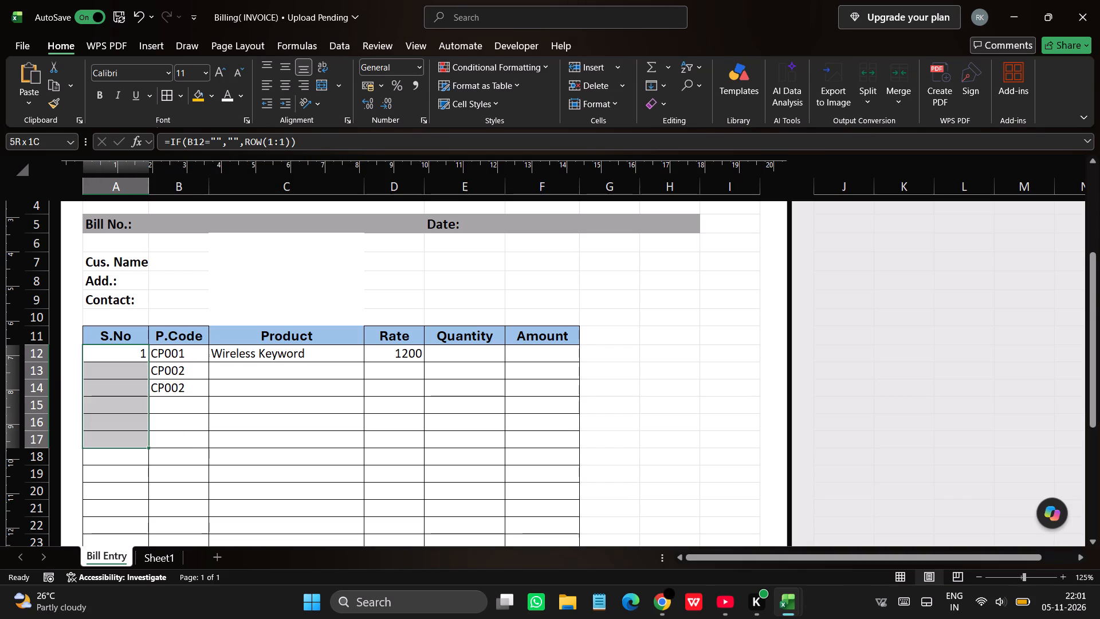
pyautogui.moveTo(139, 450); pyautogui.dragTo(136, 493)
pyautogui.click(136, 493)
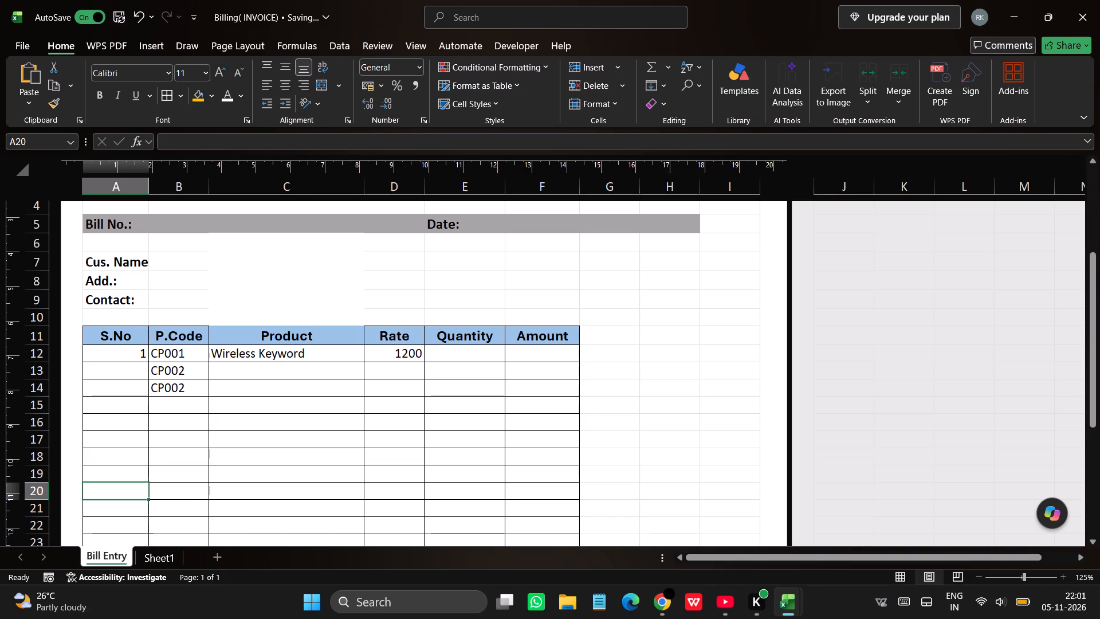
# Fill the serial number formula from cell A12 down the S.No column through the invoice table's empty rows.
pyautogui.click(146, 359)
pyautogui.moveTo(146, 359); pyautogui.dragTo(135, 479)
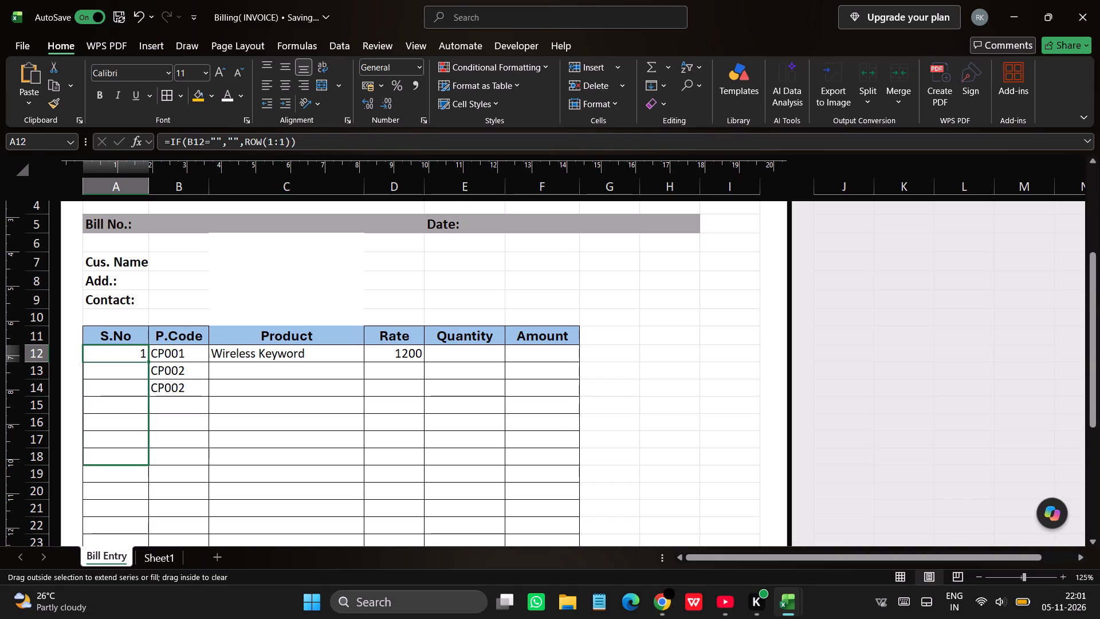
pyautogui.moveTo(135, 479); pyautogui.dragTo(155, 366)
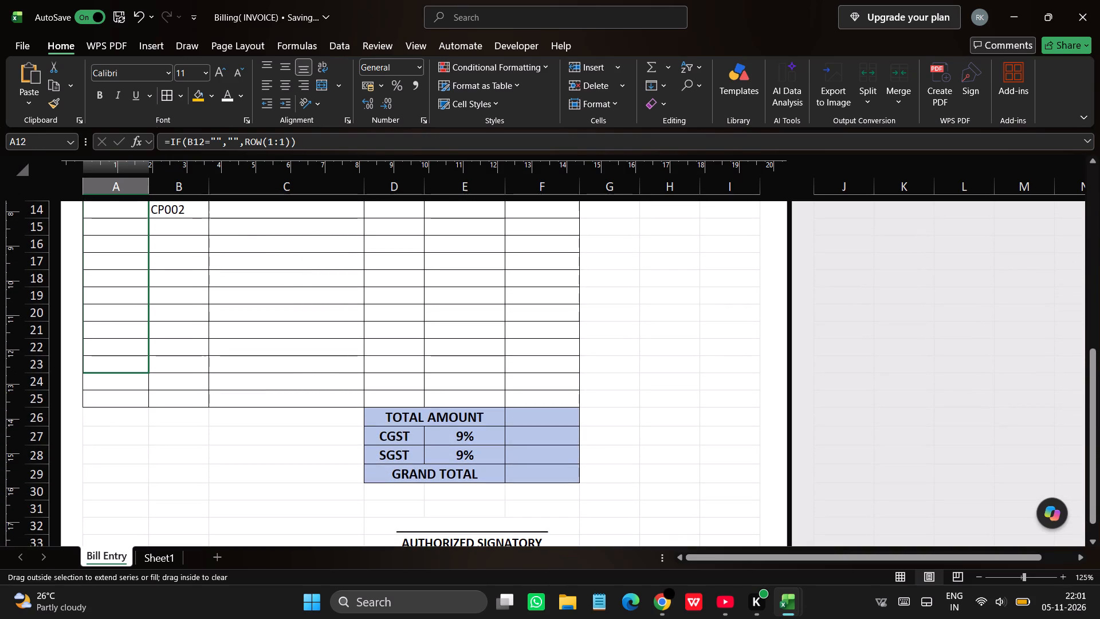
# Fill the serial number formula from A12 down the S.No column through A23.
pyautogui.moveTo(155, 366); pyautogui.dragTo(155, 365)
pyautogui.click(191, 351)
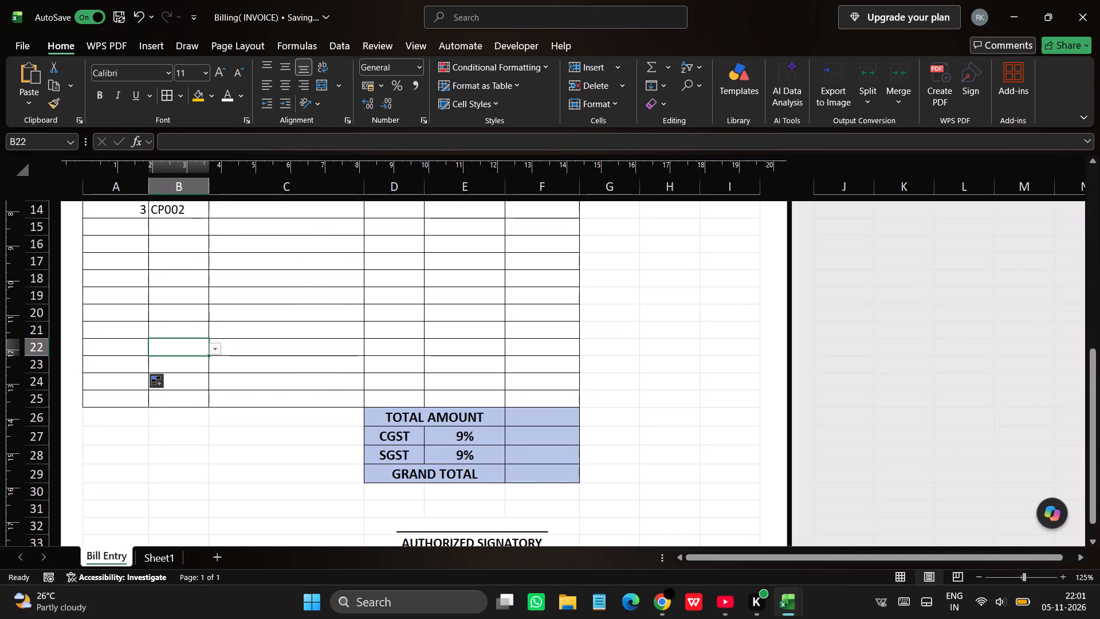
# Set the product code in cell B14 to CP003 and in cell B15 to CP004.
pyautogui.scroll(2, 191, 432)
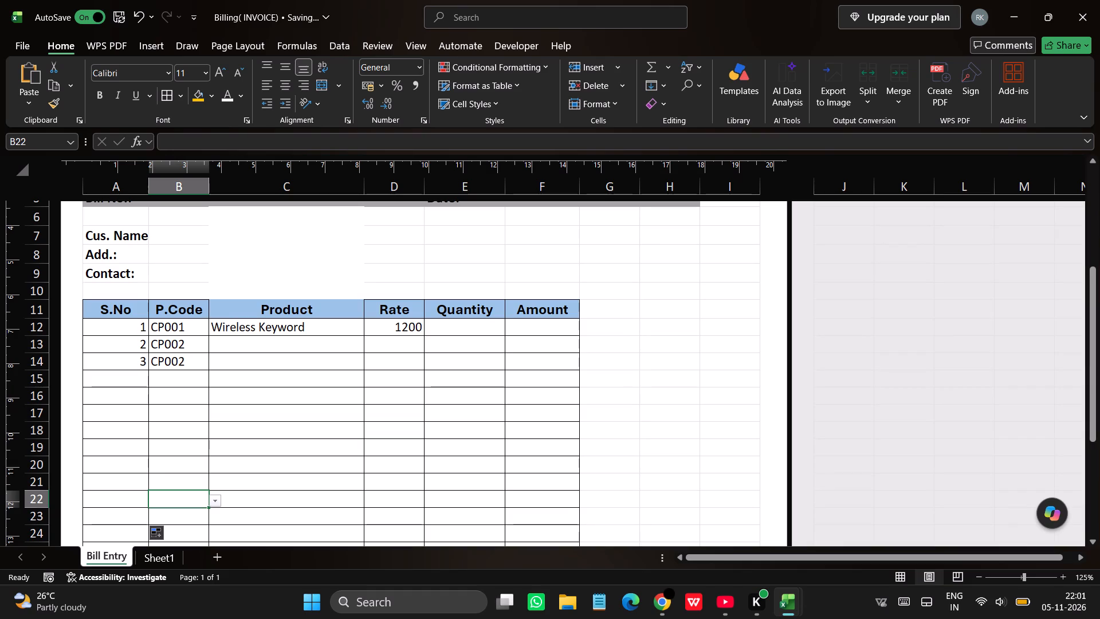
pyautogui.moveTo(188, 376); pyautogui.dragTo(217, 387)
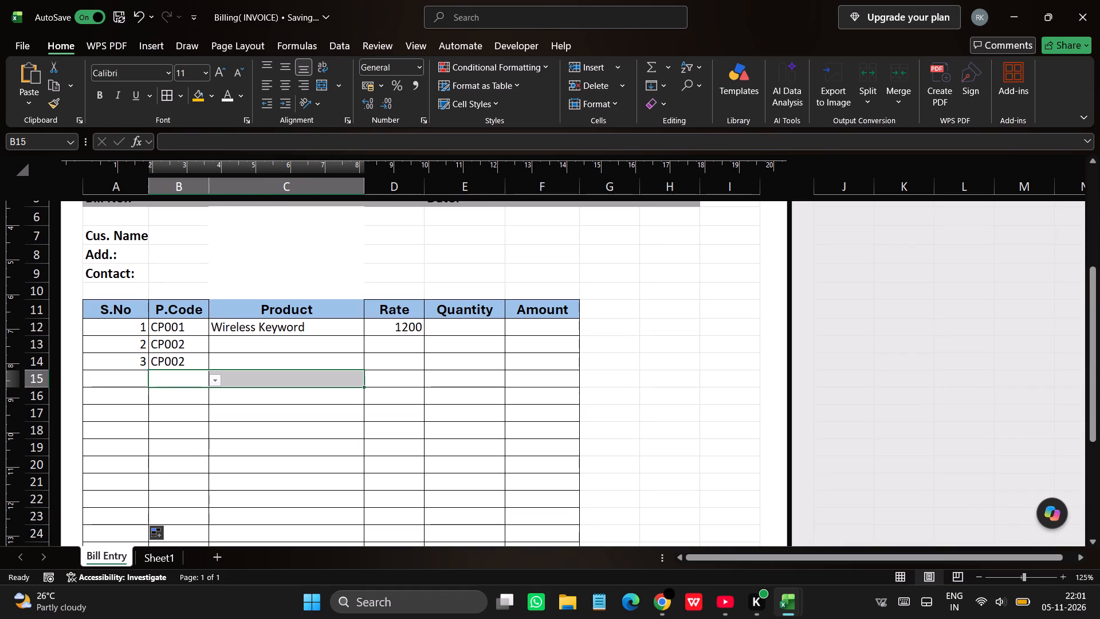
pyautogui.moveTo(217, 387); pyautogui.dragTo(217, 387)
pyautogui.click(217, 387)
pyautogui.moveTo(199, 363); pyautogui.dragTo(218, 367)
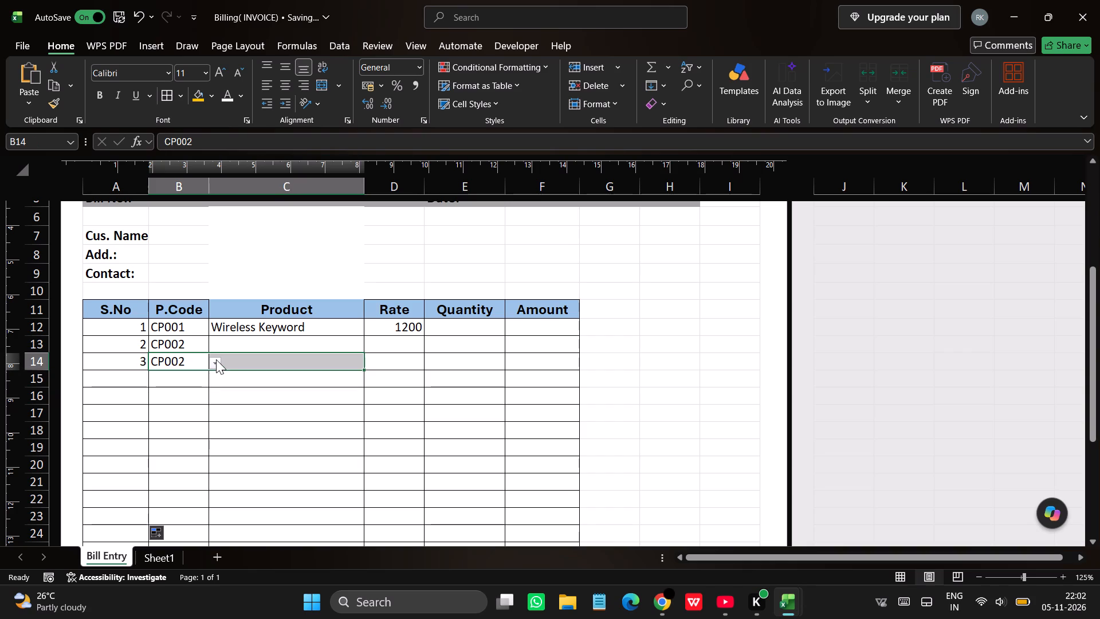
pyautogui.click(216, 361)
pyautogui.click(186, 403)
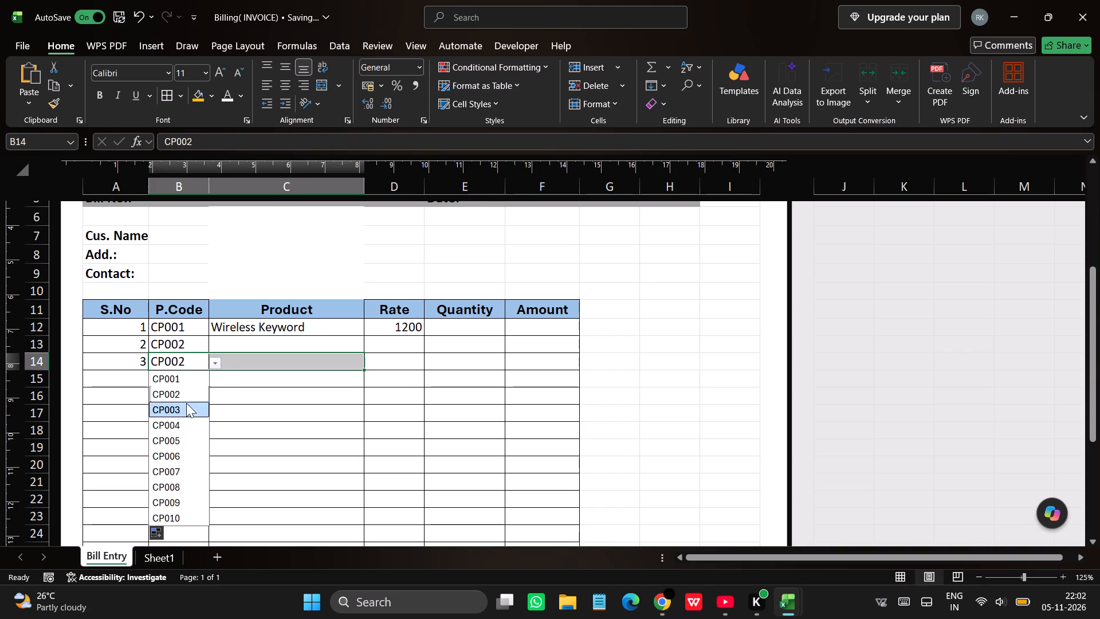
pyautogui.moveTo(186, 385); pyautogui.dragTo(215, 390)
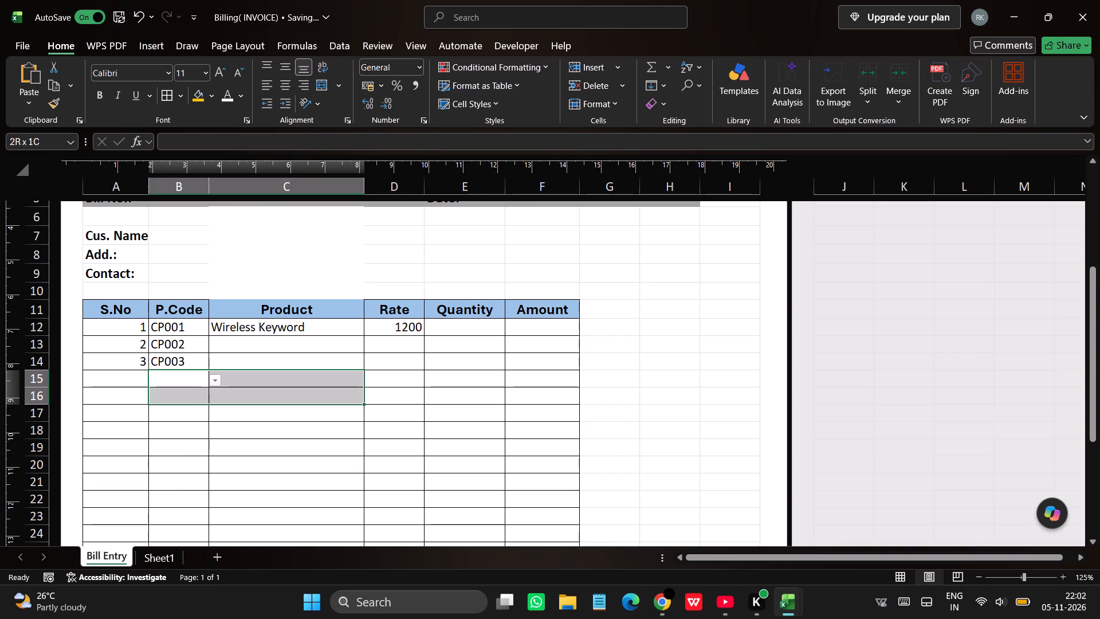
pyautogui.moveTo(215, 390); pyautogui.dragTo(215, 384)
pyautogui.click(215, 384)
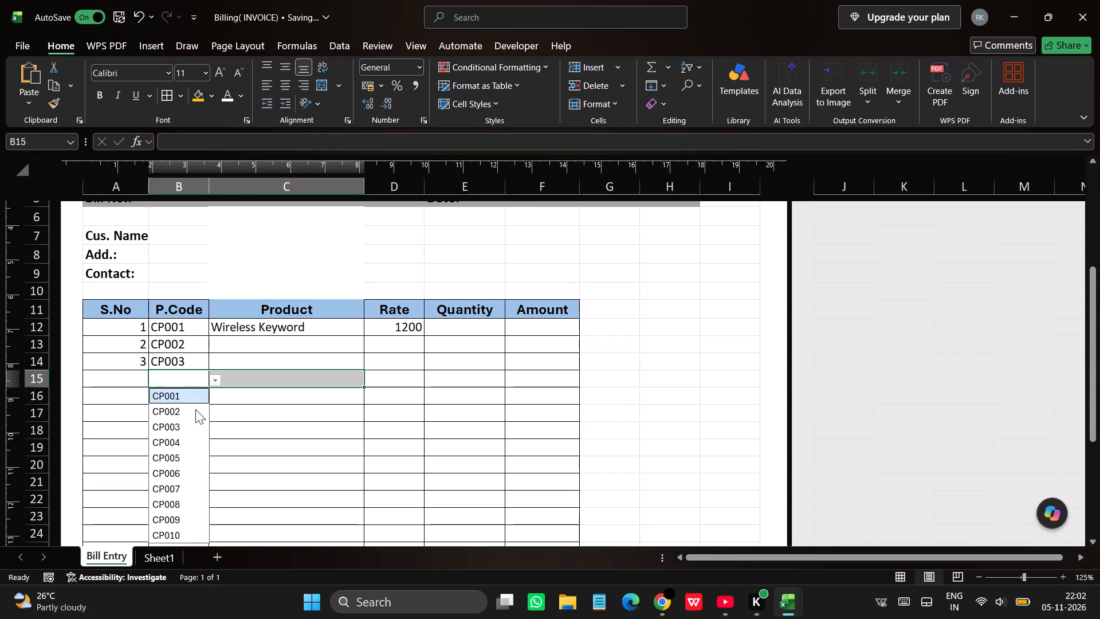
pyautogui.click(181, 445)
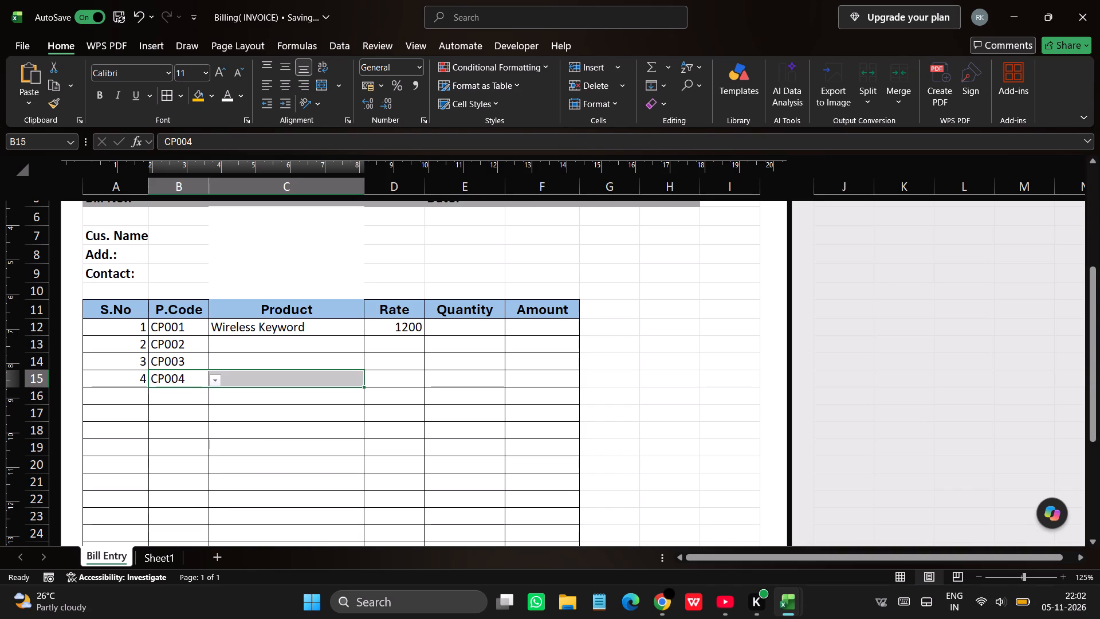
# Change the product code of the first item row, cell B12, to CP006.
pyautogui.moveTo(200, 329); pyautogui.dragTo(215, 335)
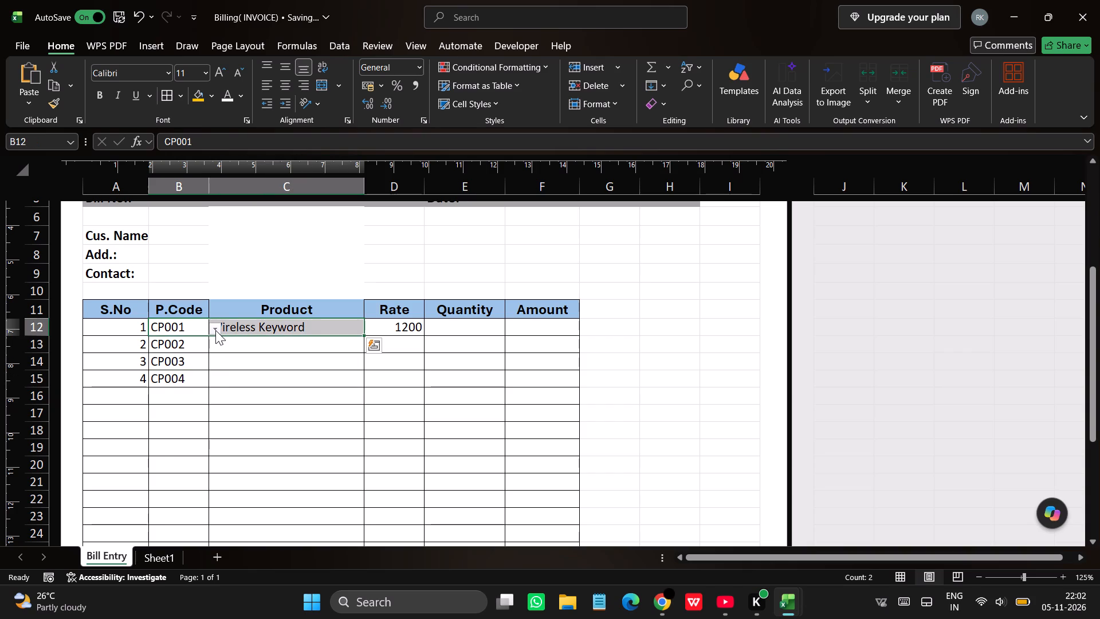
pyautogui.click(215, 330)
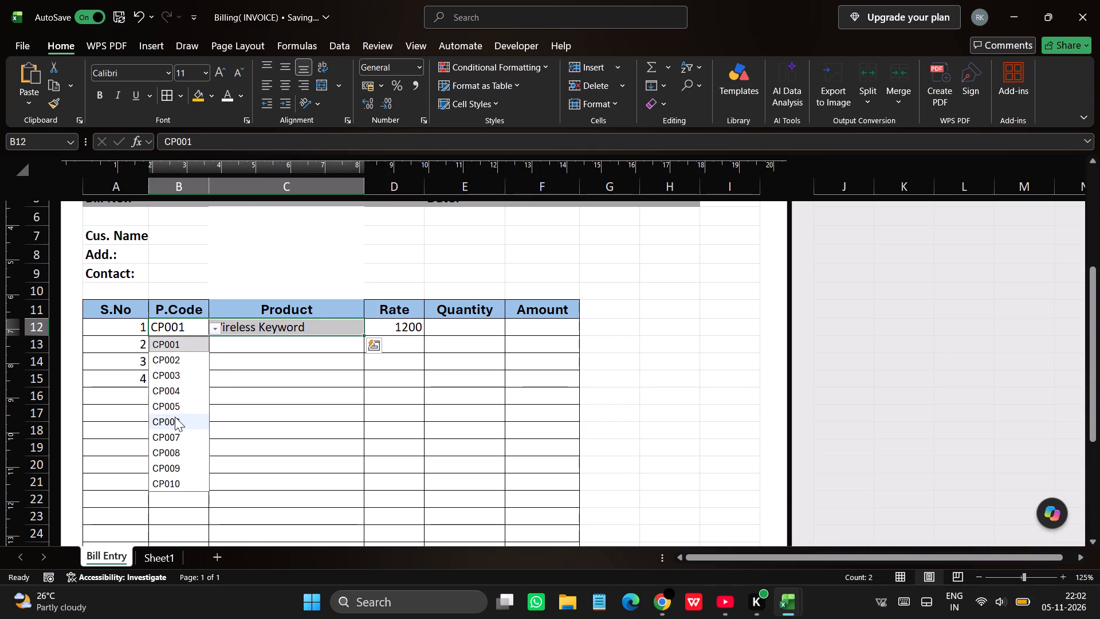
pyautogui.click(175, 418)
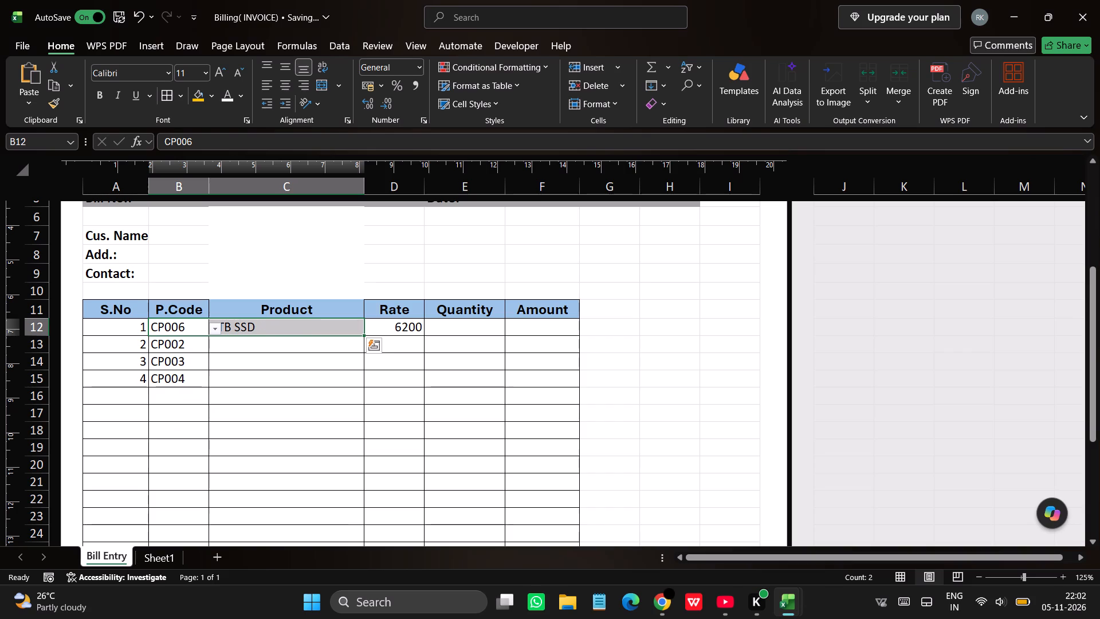
# Enter a quantity of 10 for the first item row in cell E12.
pyautogui.click(474, 328)
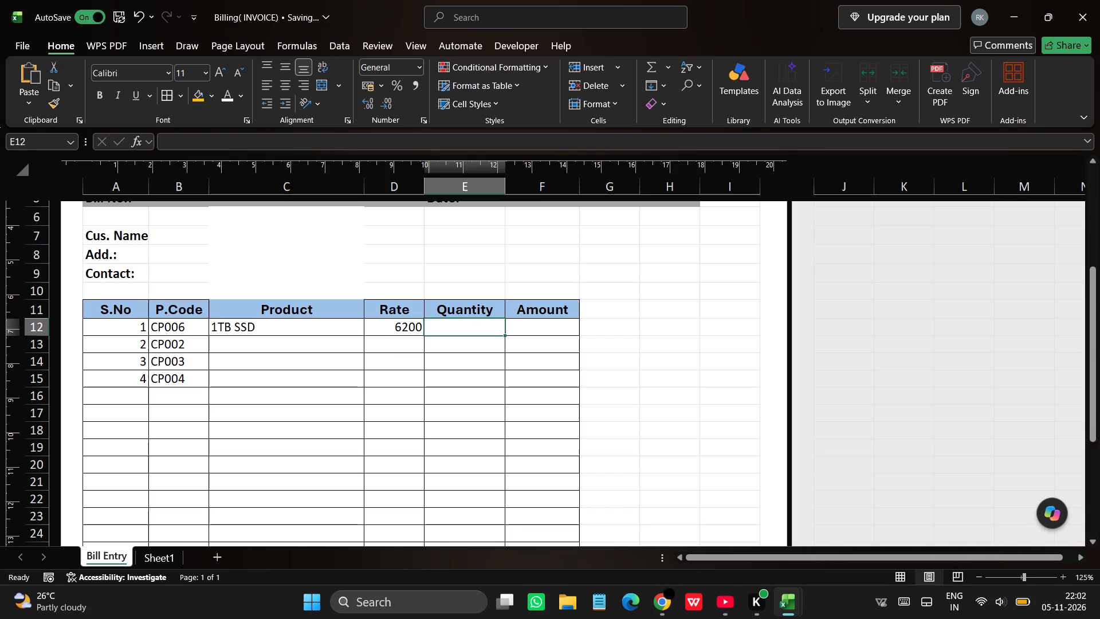
pyautogui.write('10')
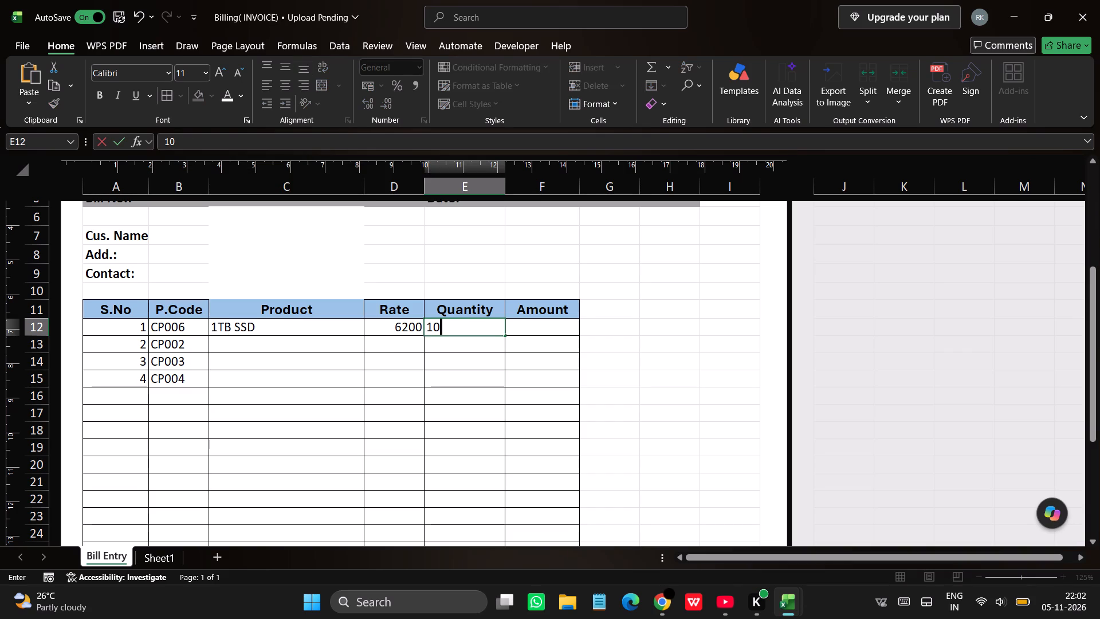
pyautogui.press('Tab')
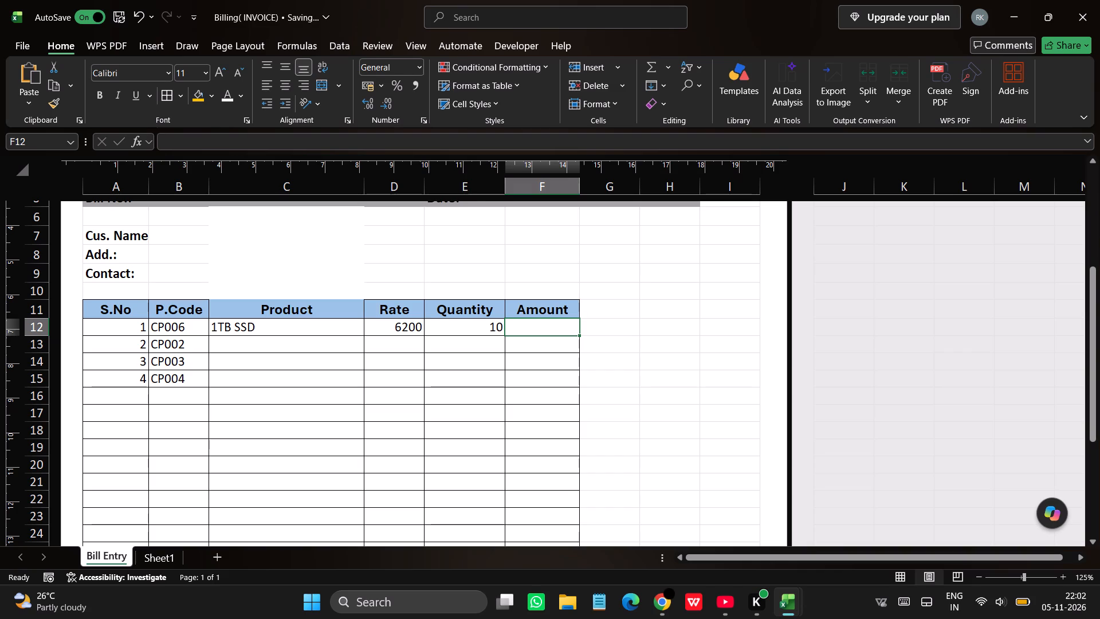
# Calculate the first item's amount in cell F12 by multiplying rate by quantity with =D12*E12.
pyautogui.press('=')
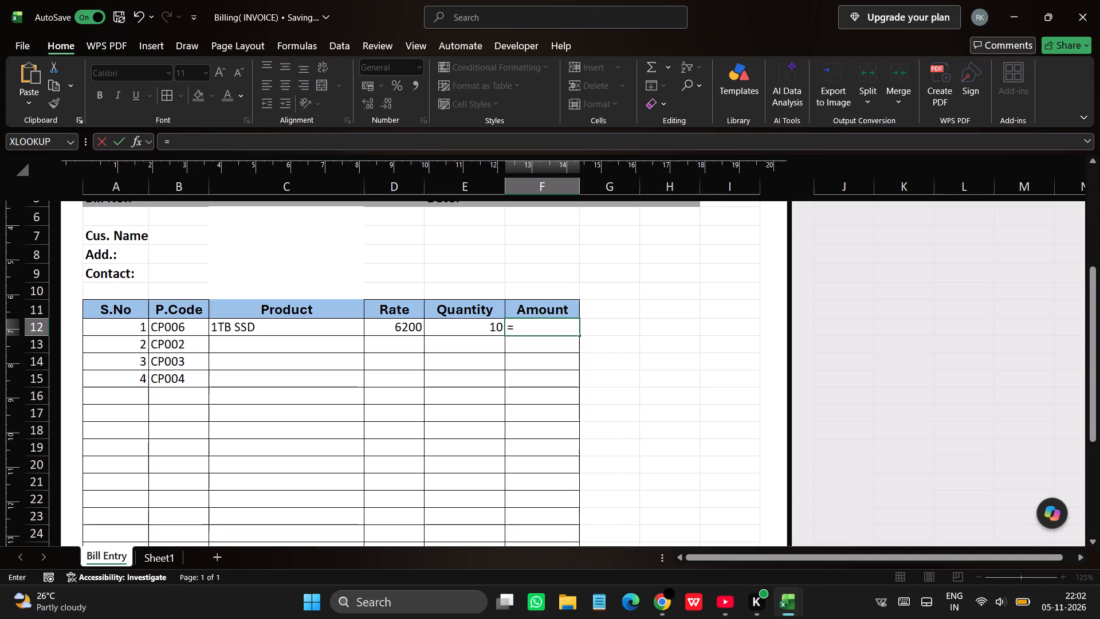
pyautogui.click(414, 332)
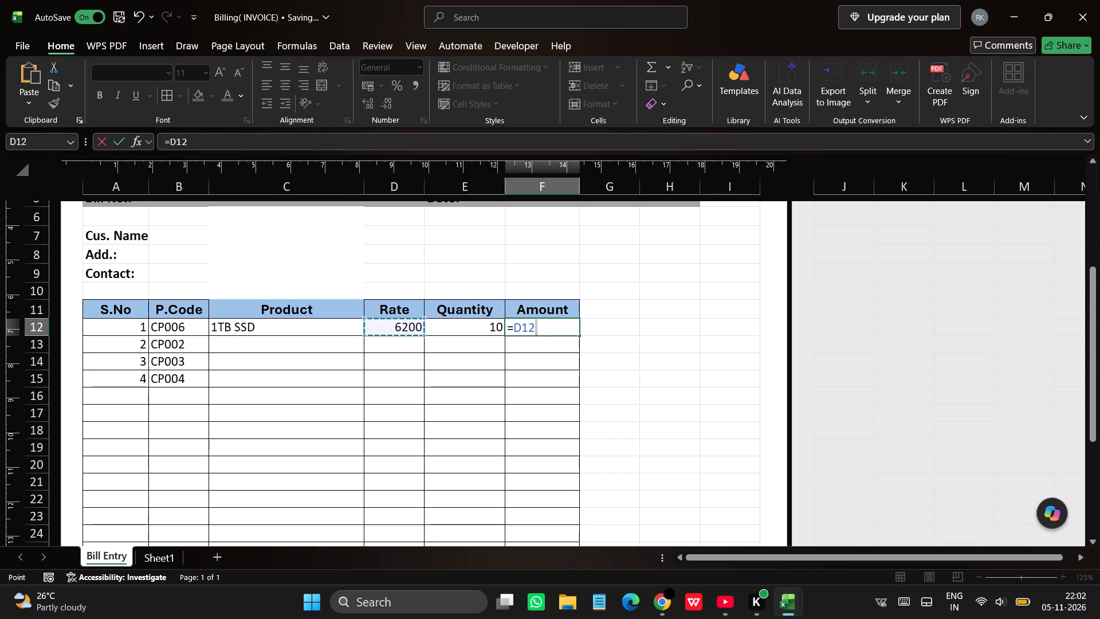
pyautogui.hotkey('shift', '*')
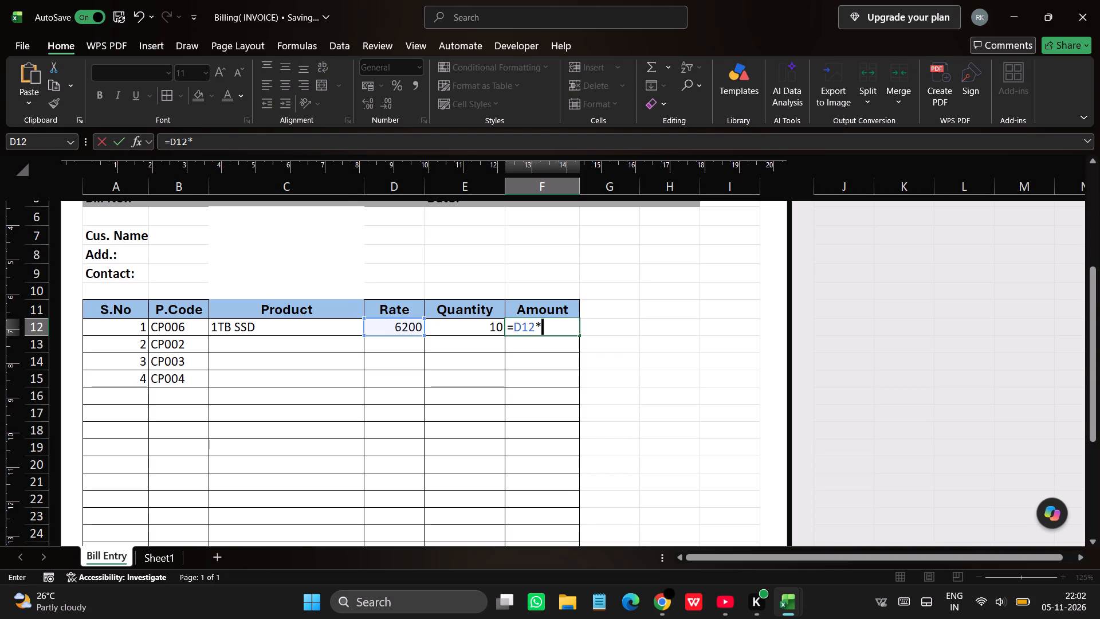
pyautogui.click(469, 332)
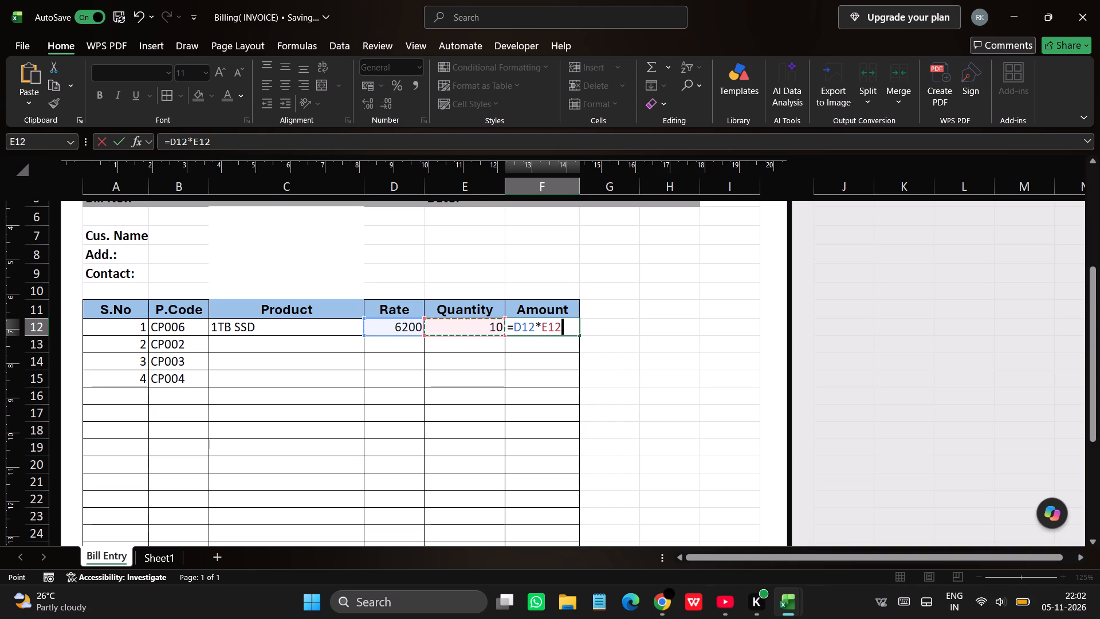
pyautogui.press('Return')
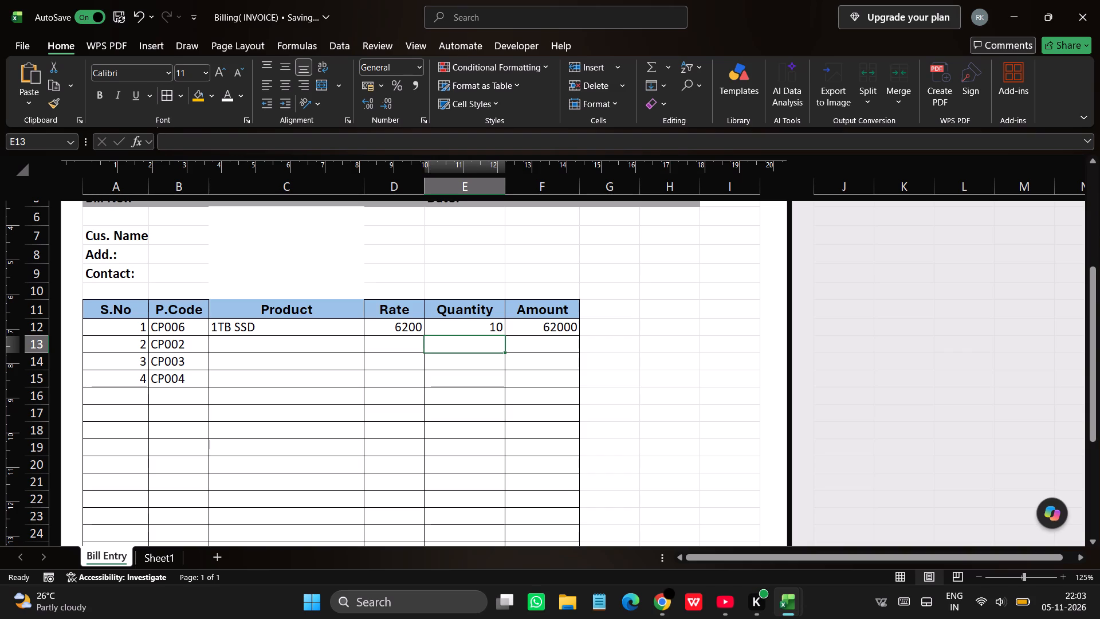
# Centre the item table range A11:F25 horizontally and align its contents to the top of the cells.
pyautogui.moveTo(120, 312); pyautogui.dragTo(219, 340)
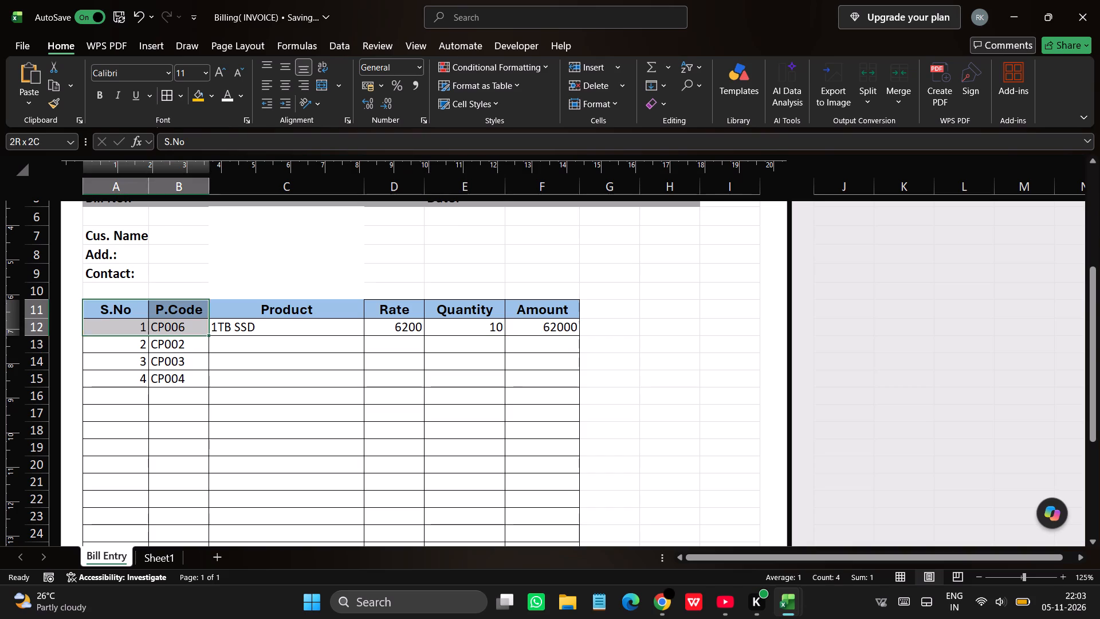
pyautogui.moveTo(219, 340); pyautogui.dragTo(546, 540)
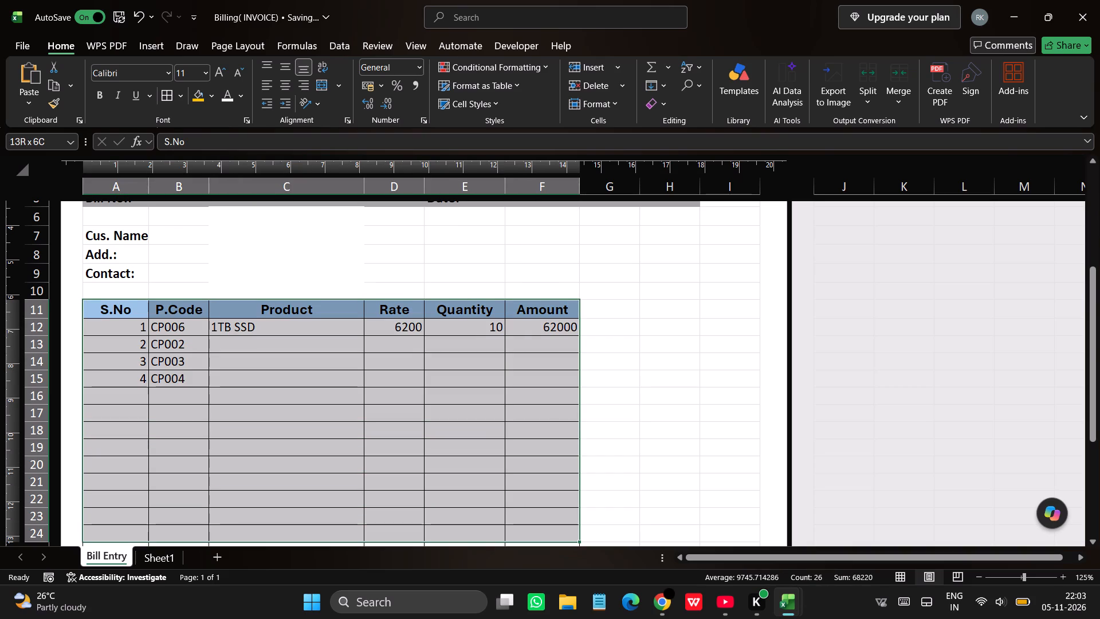
pyautogui.moveTo(546, 540); pyautogui.dragTo(522, 409)
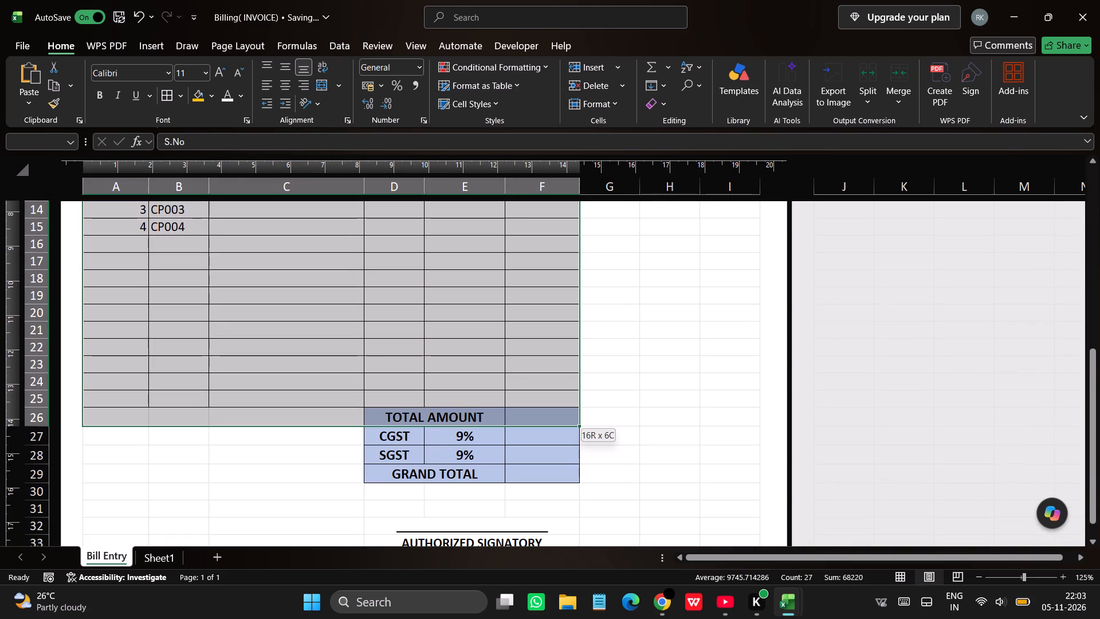
pyautogui.moveTo(522, 409); pyautogui.dragTo(522, 403)
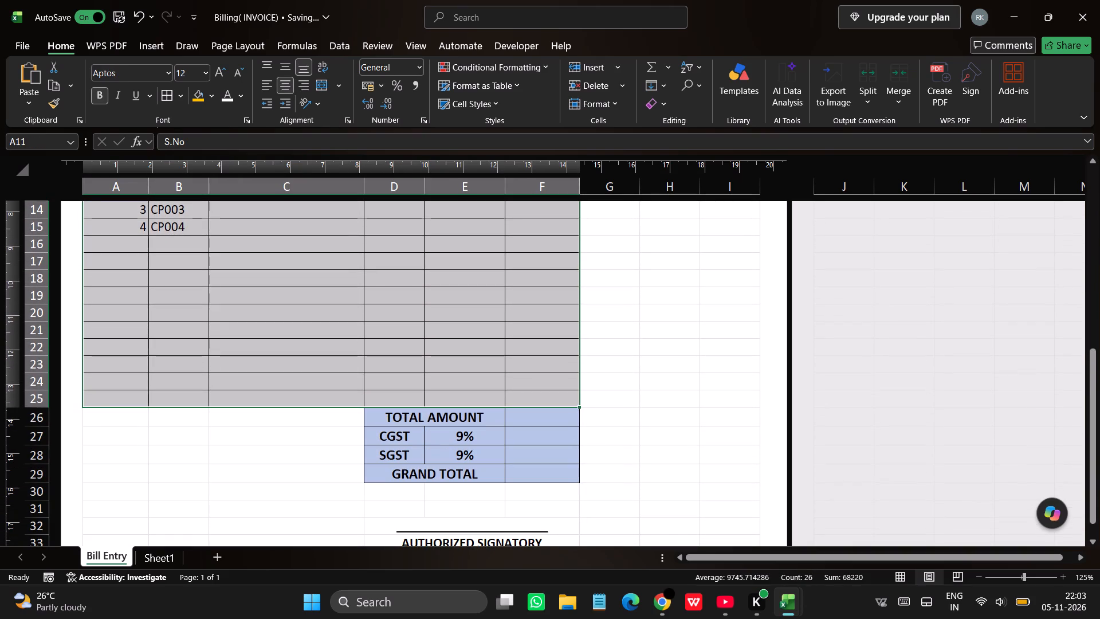
pyautogui.scroll(3, 443, 339)
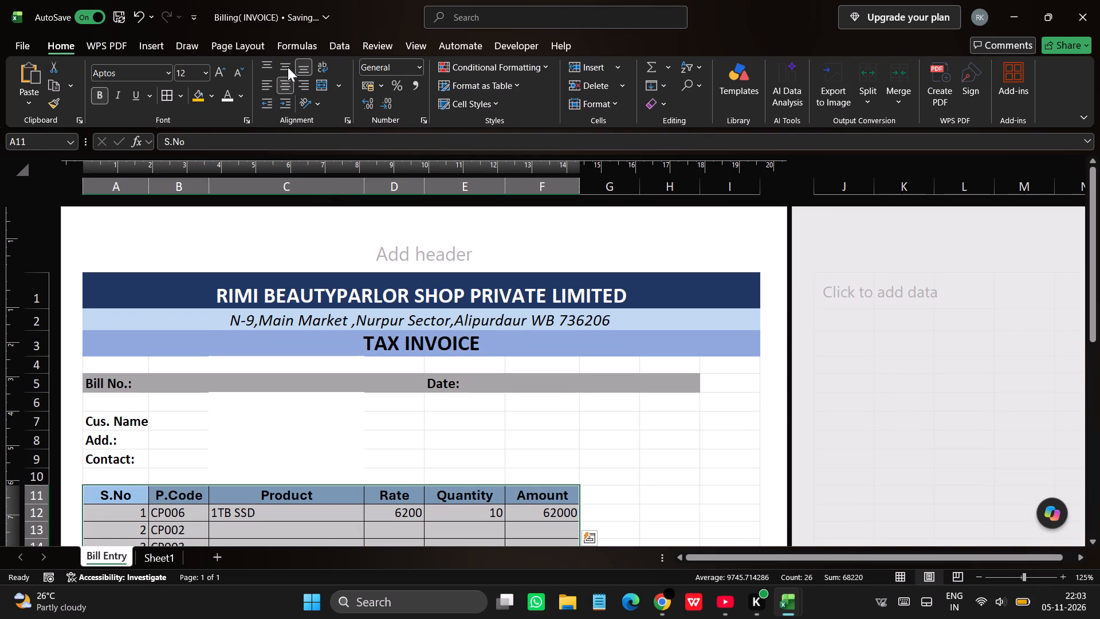
pyautogui.click(286, 66)
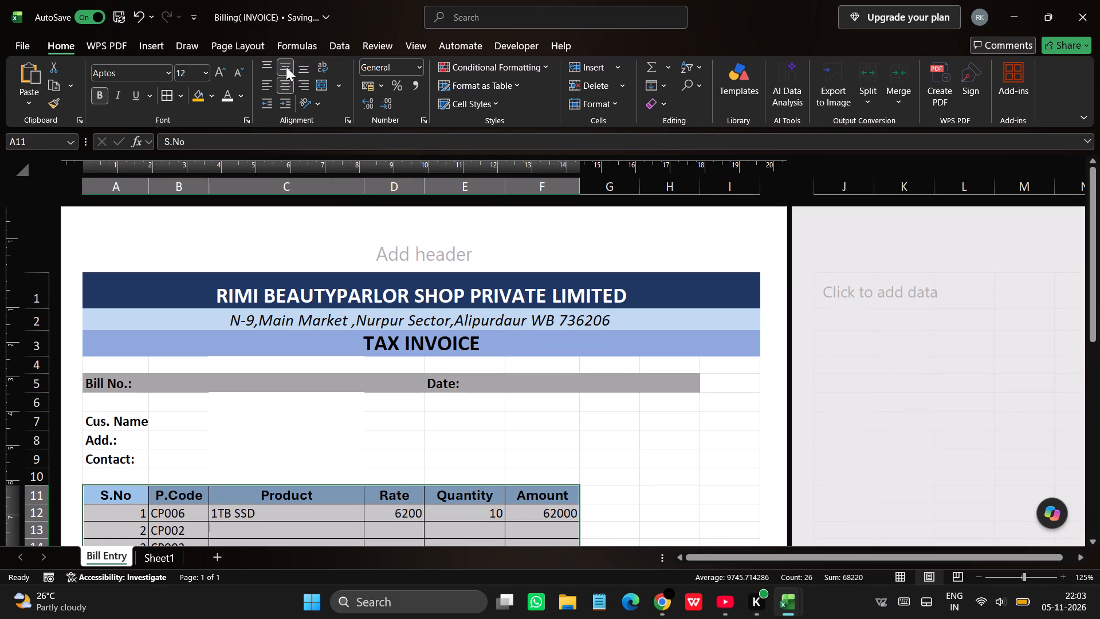
pyautogui.click(286, 82)
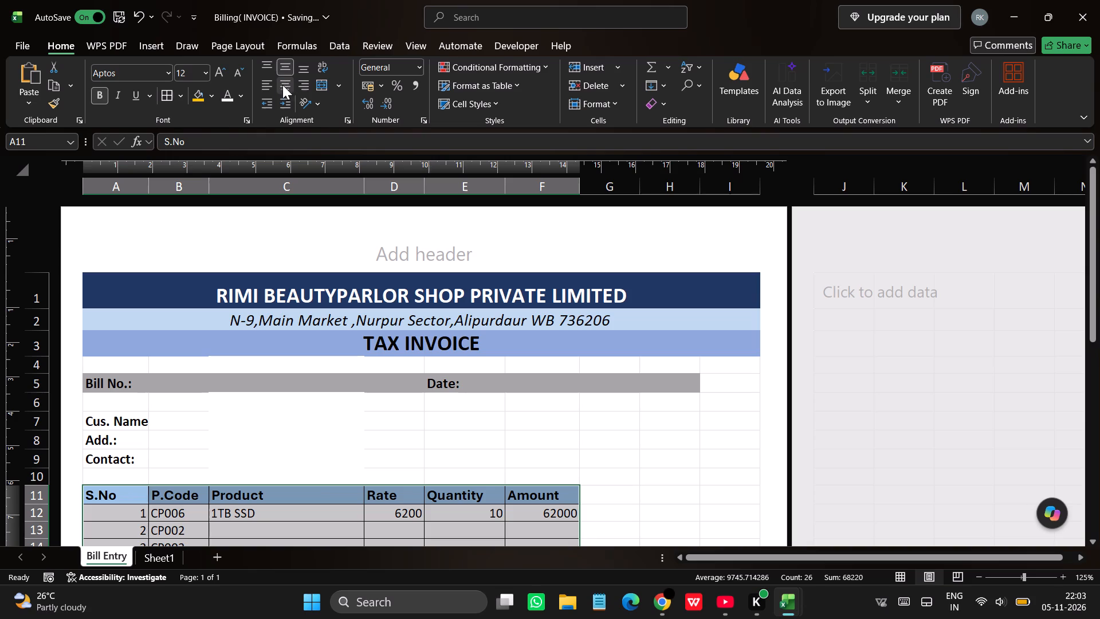
pyautogui.click(288, 85)
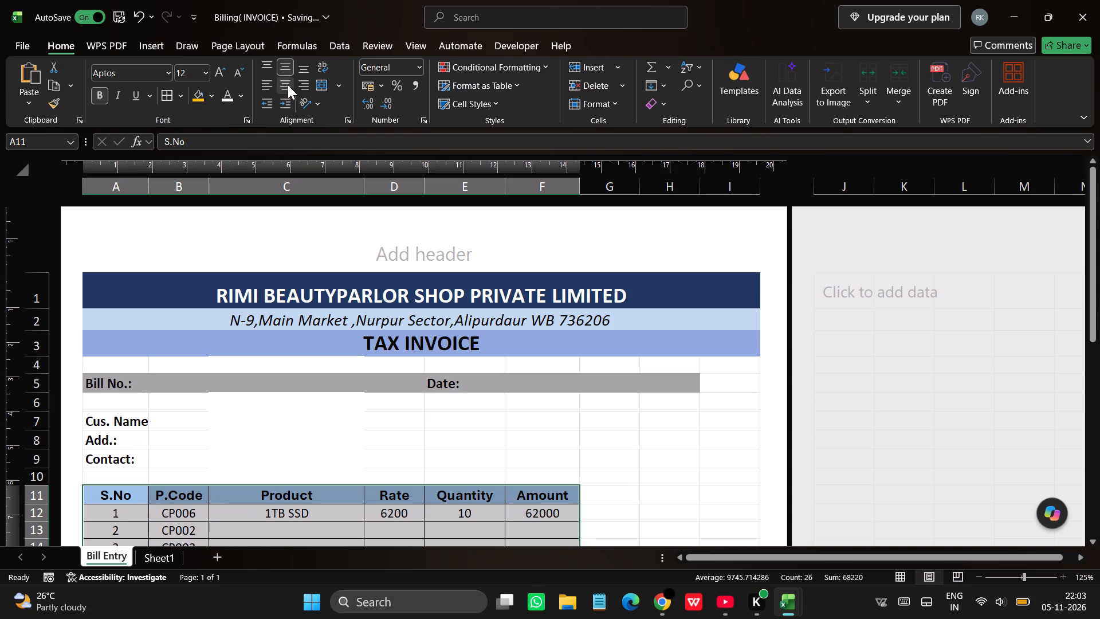
pyautogui.click(269, 62)
# Make all text in the item table range A11:F25 bold.
pyautogui.click(104, 92)
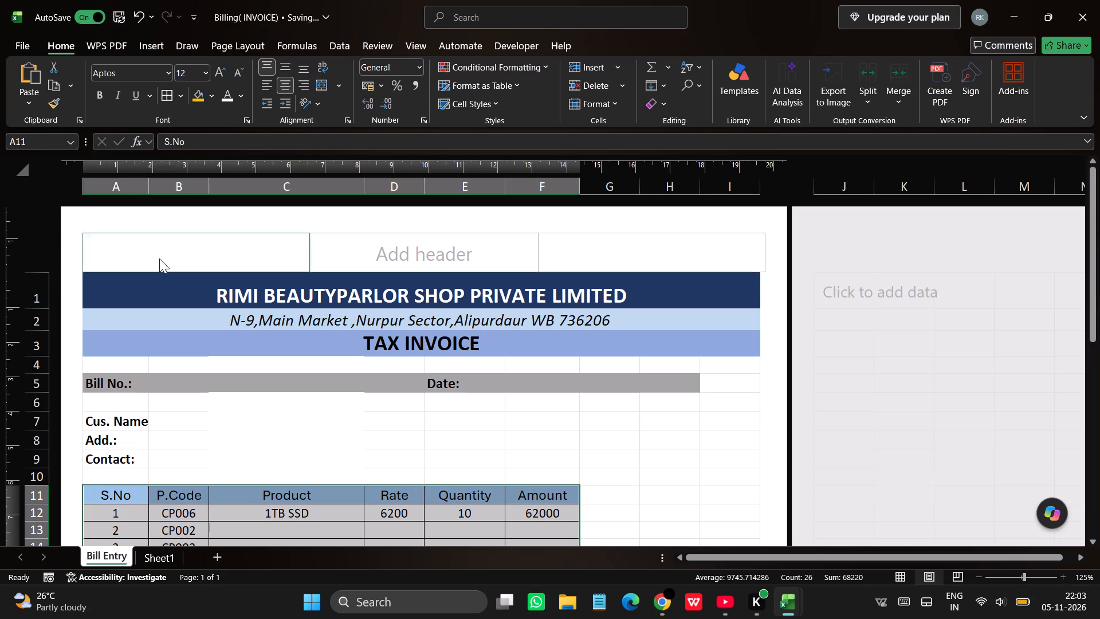
pyautogui.click(97, 99)
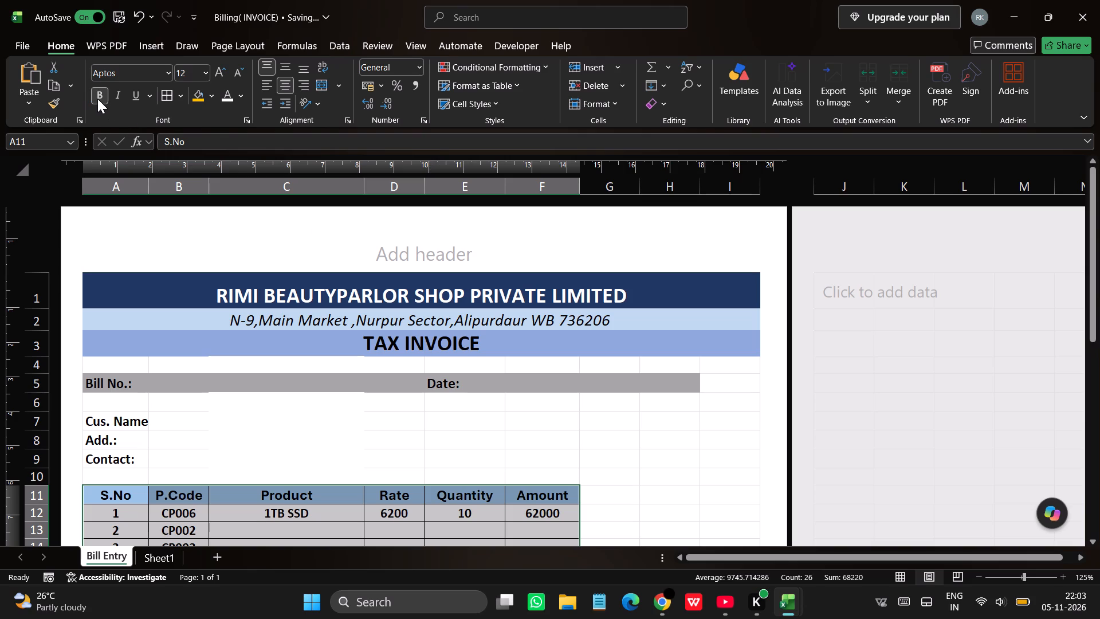
pyautogui.scroll(-5, 180, 387)
pyautogui.scroll(1, 180, 387)
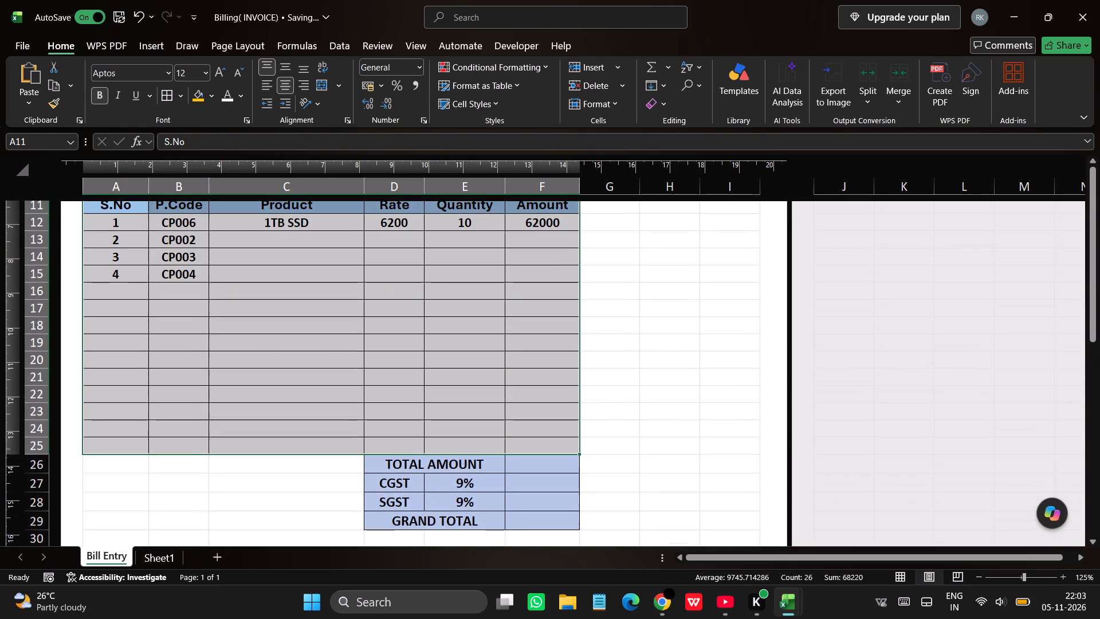
pyautogui.scroll(2, 180, 387)
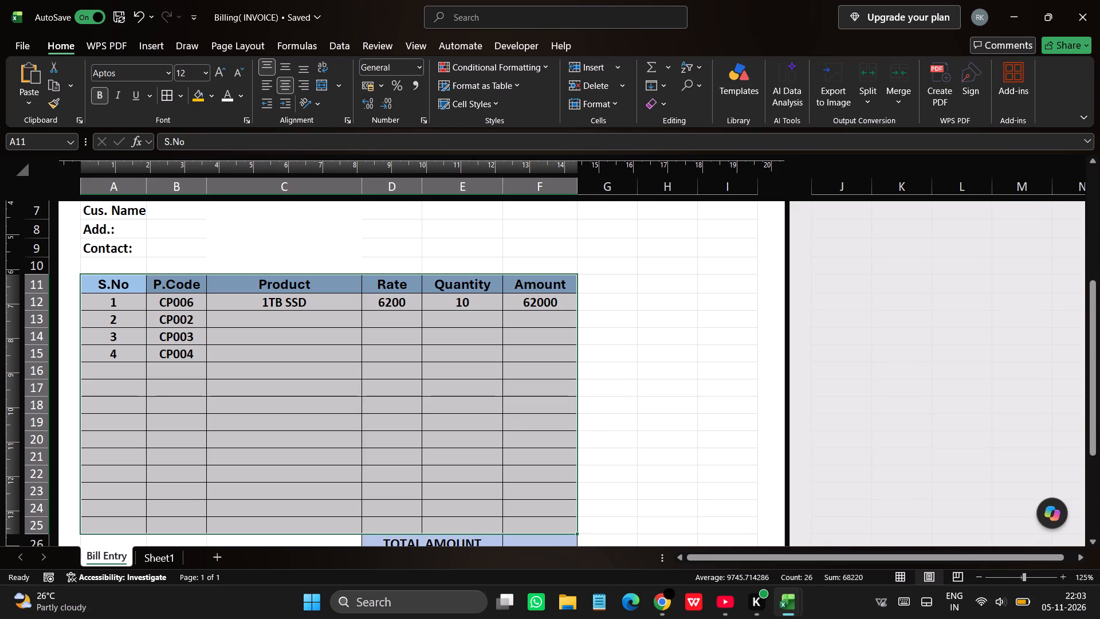
pyautogui.click(310, 374)
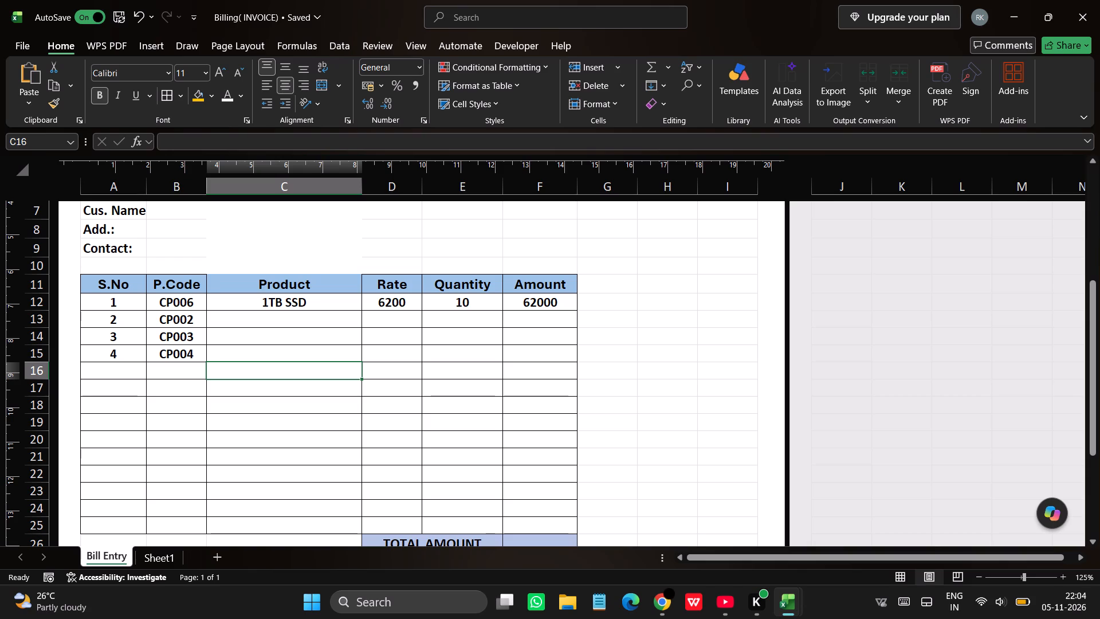
# Fill the product lookup formula from C12 down the Product column through C24.
pyautogui.click(329, 307)
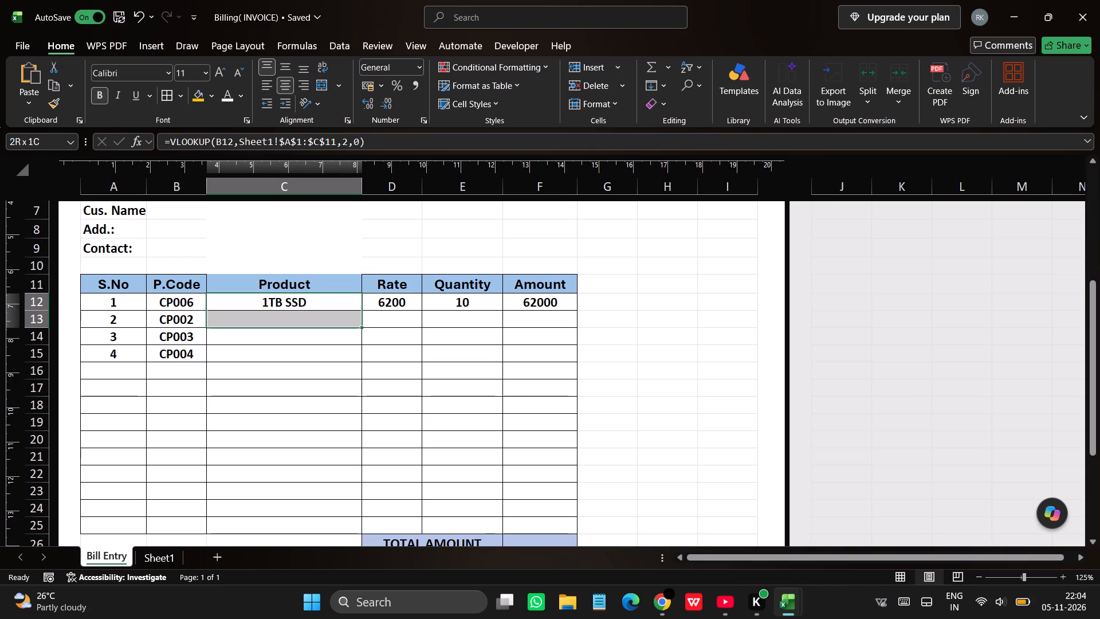
pyautogui.click(329, 302)
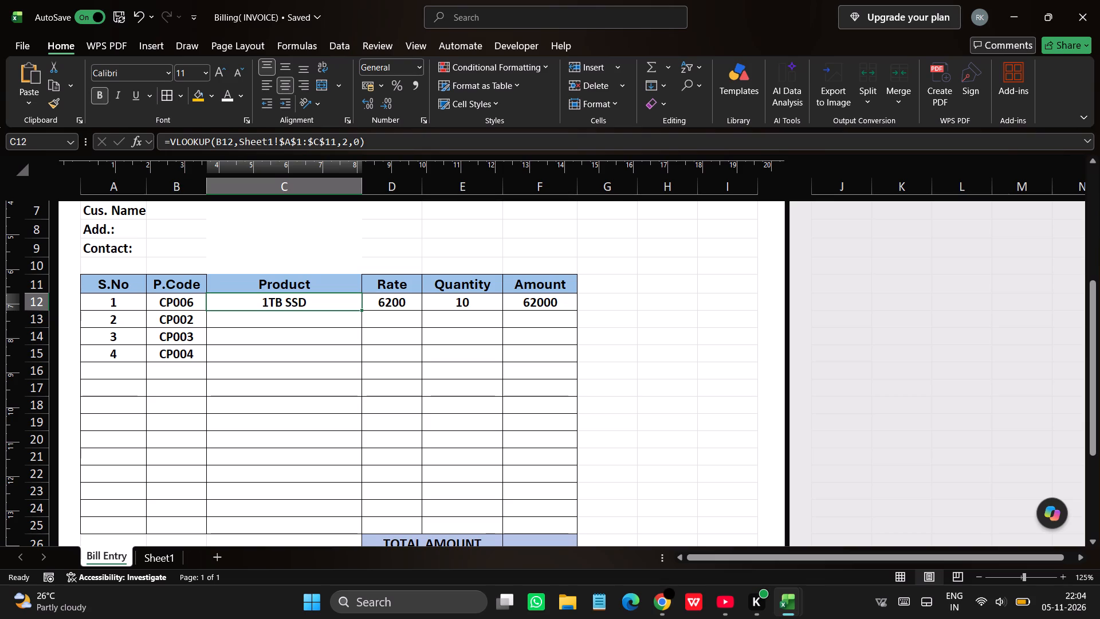
# Fill the product lookup formula from C12 down the Product column through C24, and reselect cell C12.
pyautogui.moveTo(362, 311); pyautogui.dragTo(362, 518)
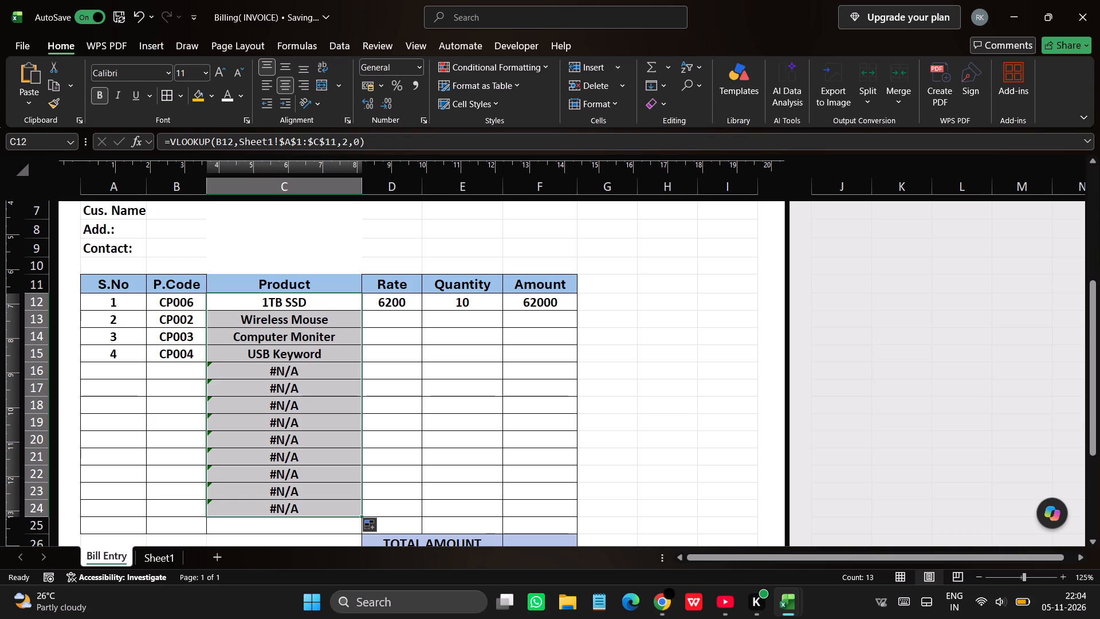
pyautogui.click(311, 302)
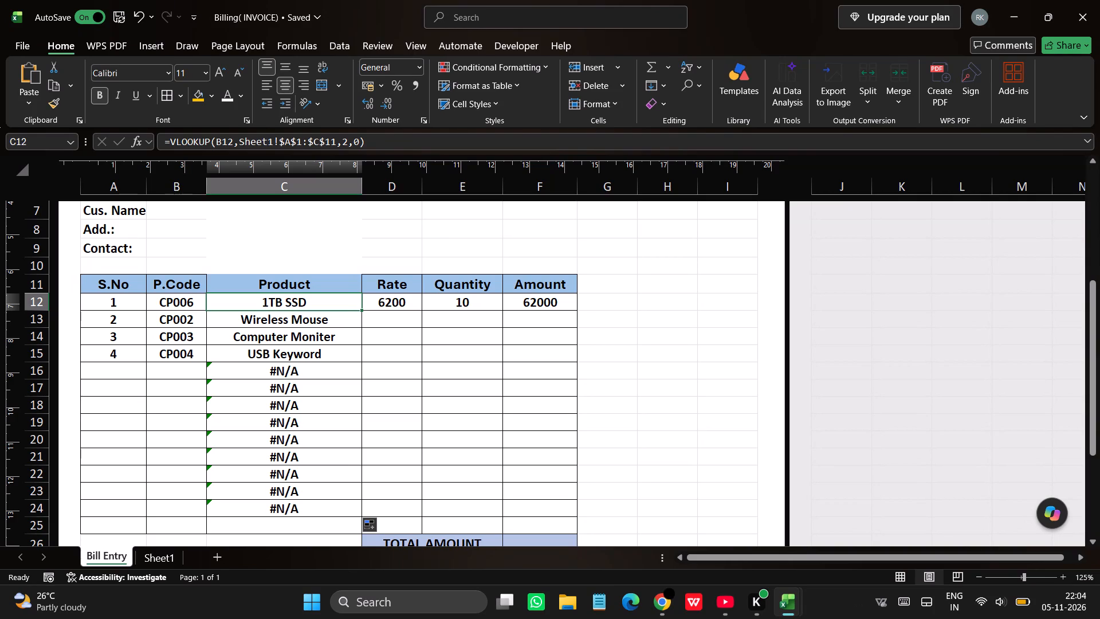
# Wrap the C12 product lookup in IFERROR with an empty-text fallback: =IFERROR(VLOOKUP(B12,Sheet1!$A$1:$C$11,2,0),"").
pyautogui.click(311, 302)
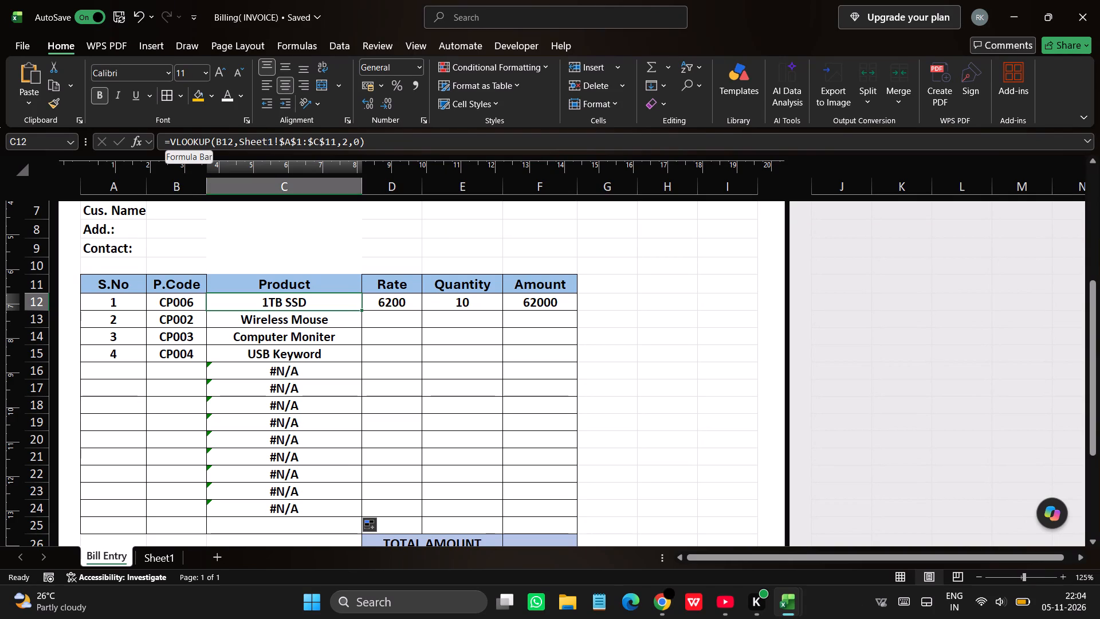
pyautogui.click(170, 141)
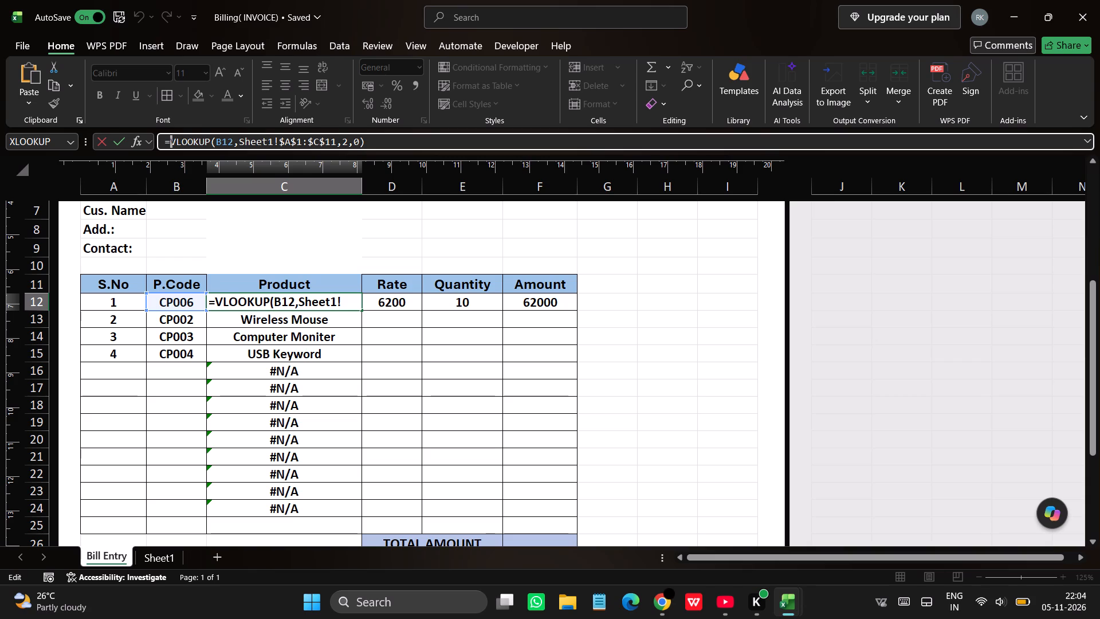
pyautogui.press('BackSpace')
pyautogui.write('=IF')
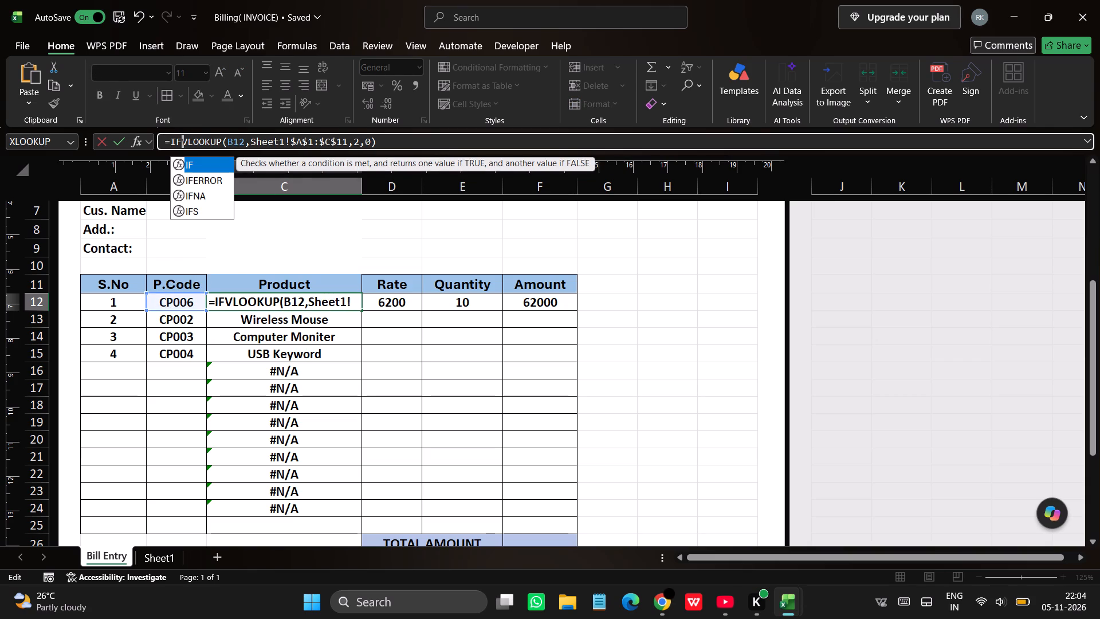
pyautogui.write('ERROR')
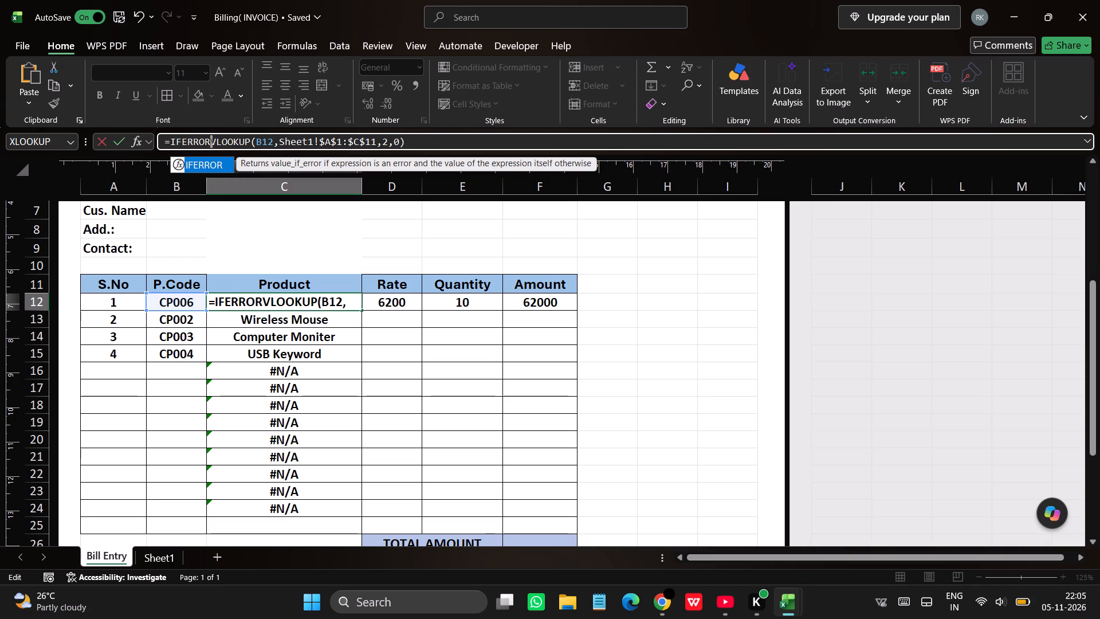
pyautogui.hotkey('shift', '(')
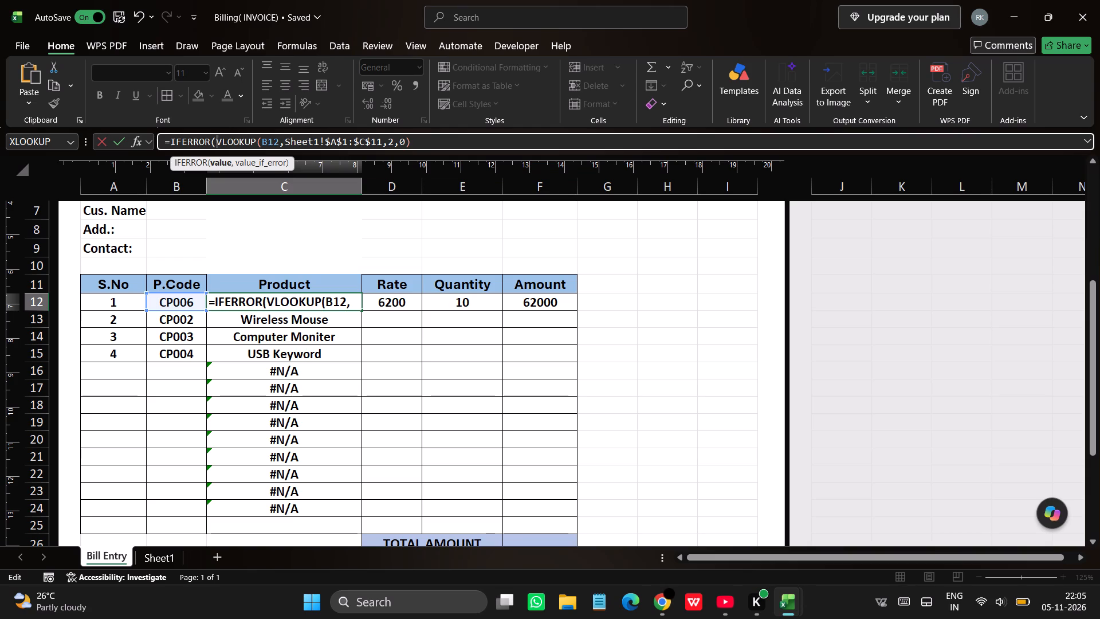
pyautogui.click(438, 139)
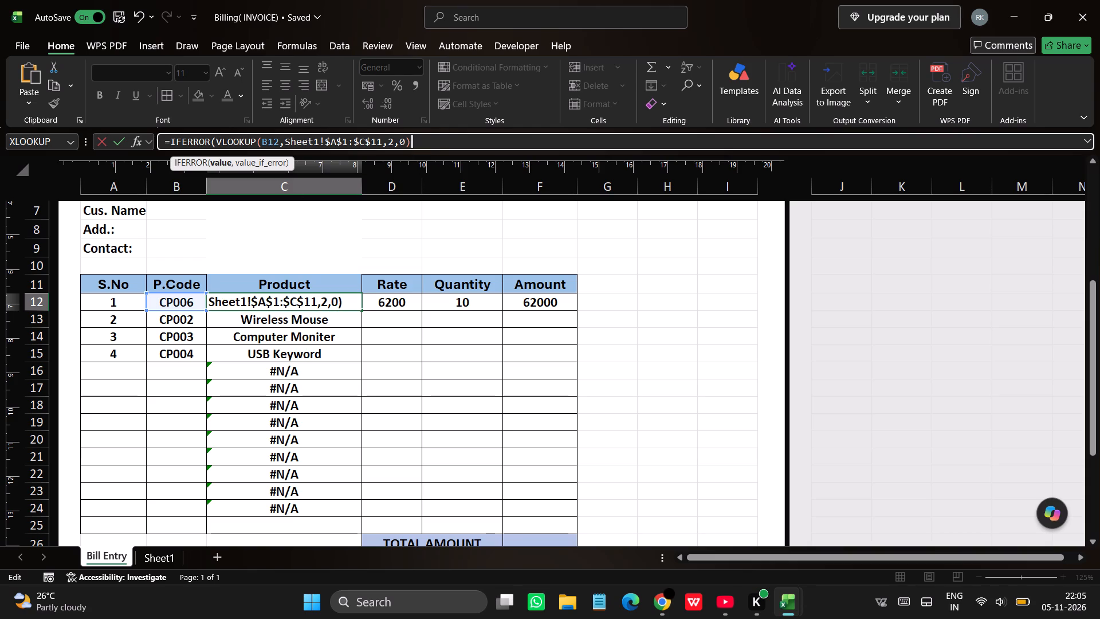
pyautogui.press(',')
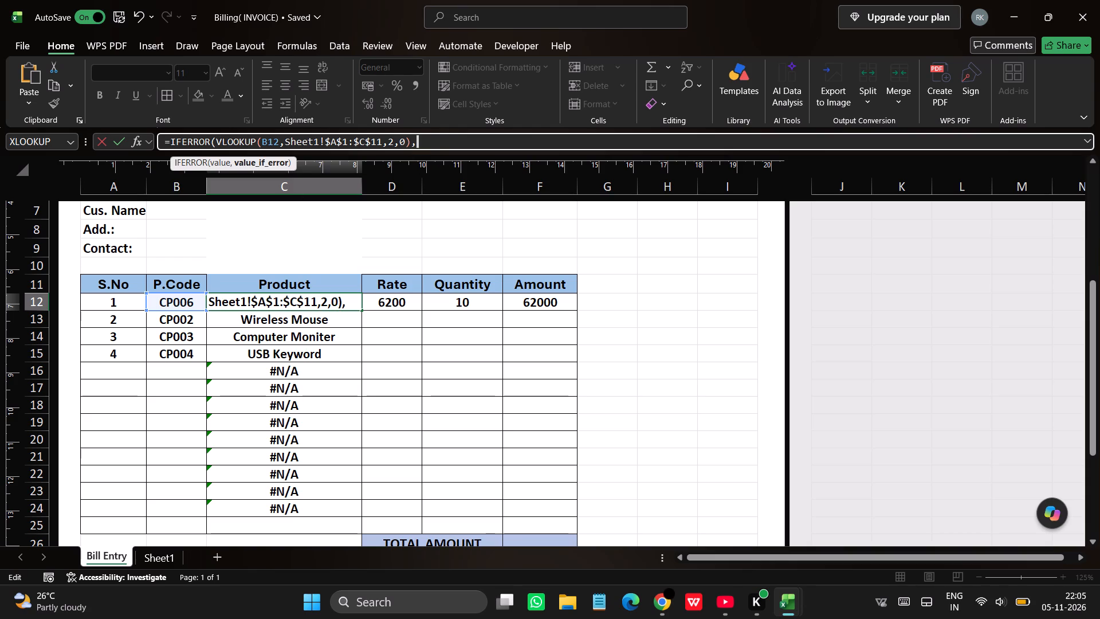
pyautogui.write('""')
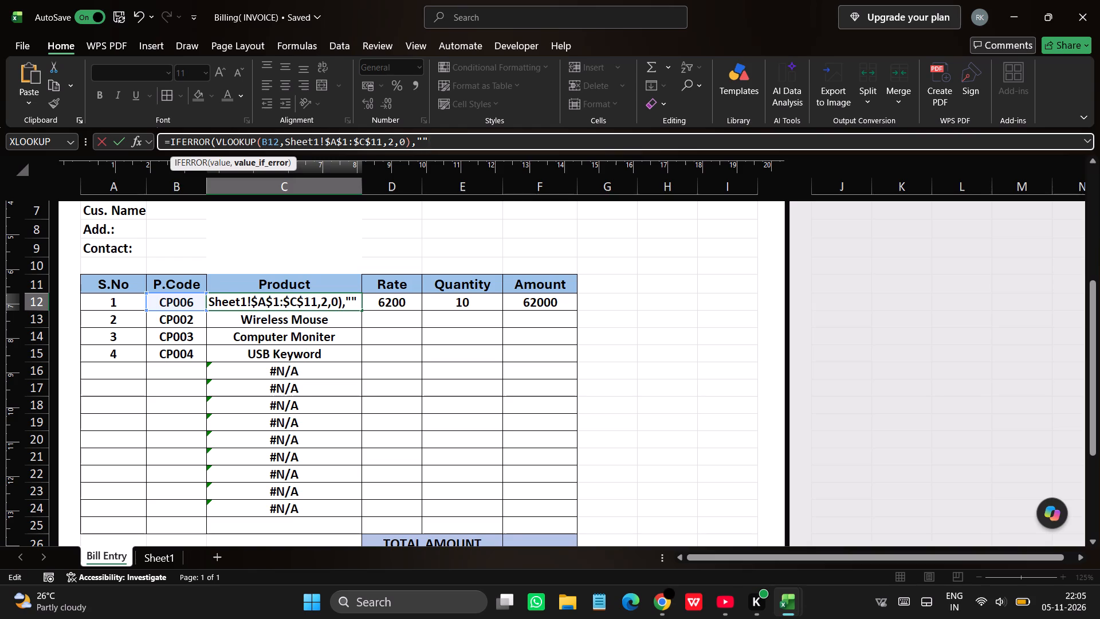
pyautogui.press('Return')
pyautogui.press('Return')
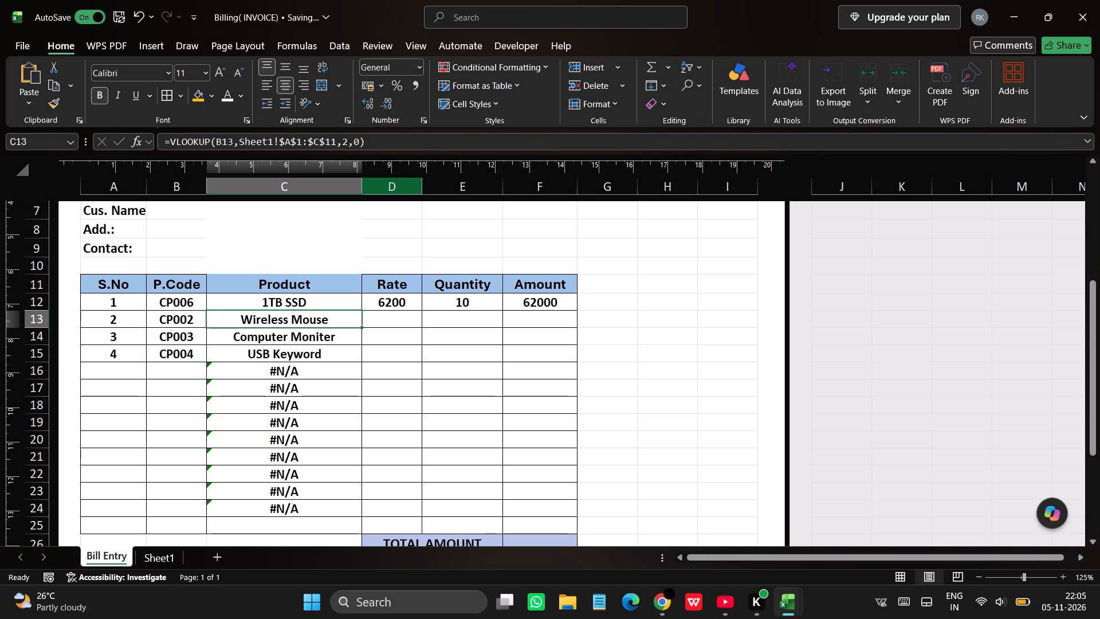
# Fill the IFERROR product lookup formula from C12 down the Product column through C24.
pyautogui.moveTo(350, 299); pyautogui.dragTo(362, 313)
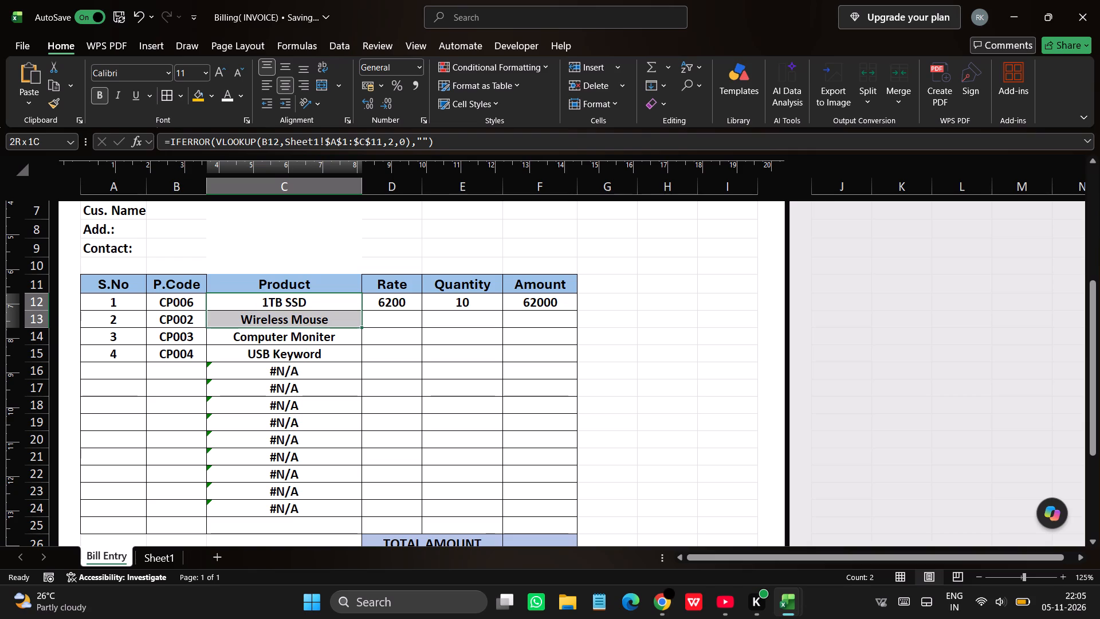
pyautogui.moveTo(362, 313); pyautogui.dragTo(359, 311)
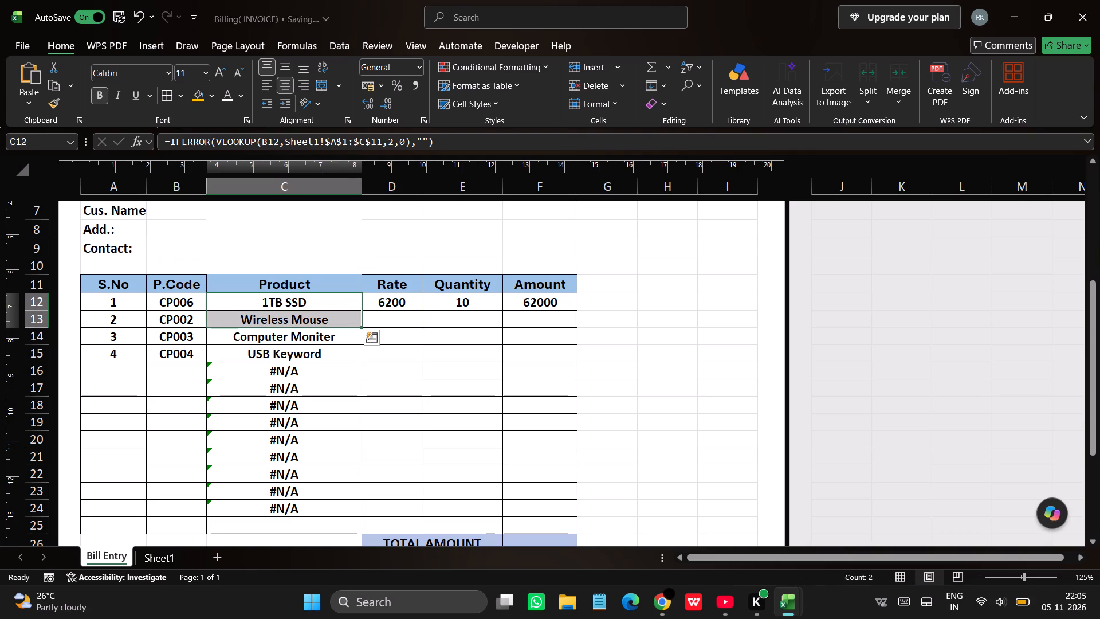
pyautogui.click(359, 311)
pyautogui.moveTo(343, 306); pyautogui.dragTo(363, 314)
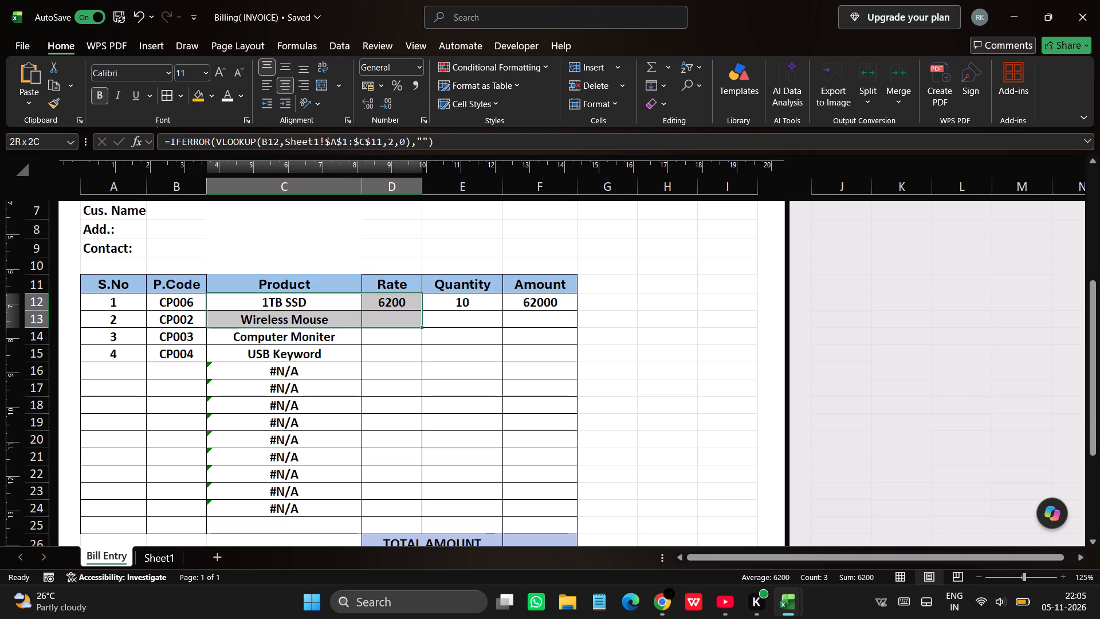
pyautogui.moveTo(363, 314); pyautogui.dragTo(361, 316)
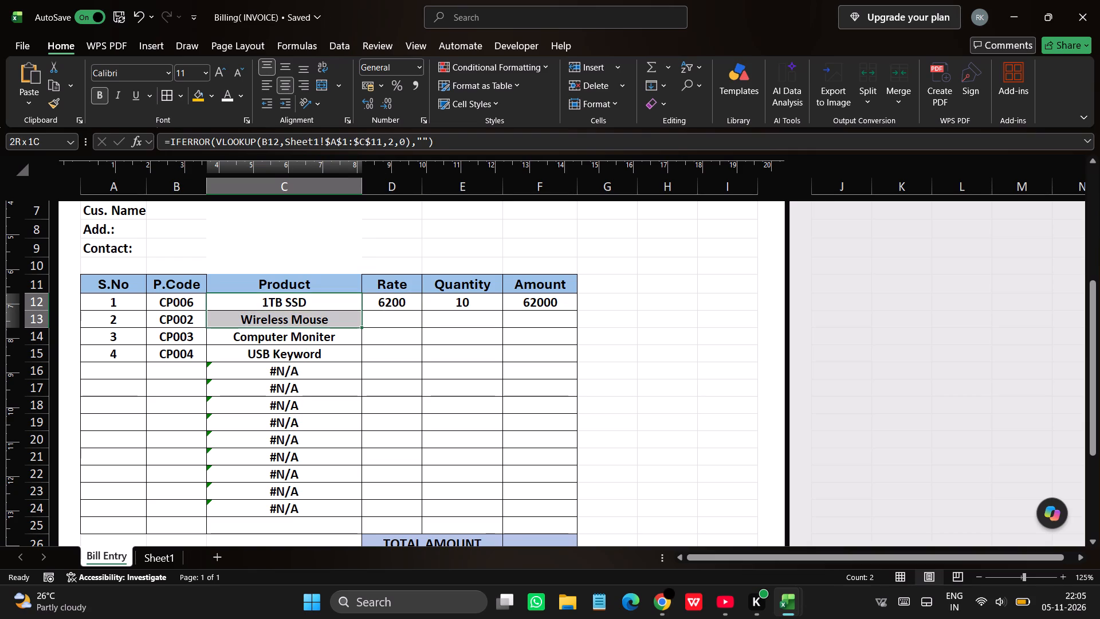
pyautogui.moveTo(361, 316); pyautogui.dragTo(298, 316)
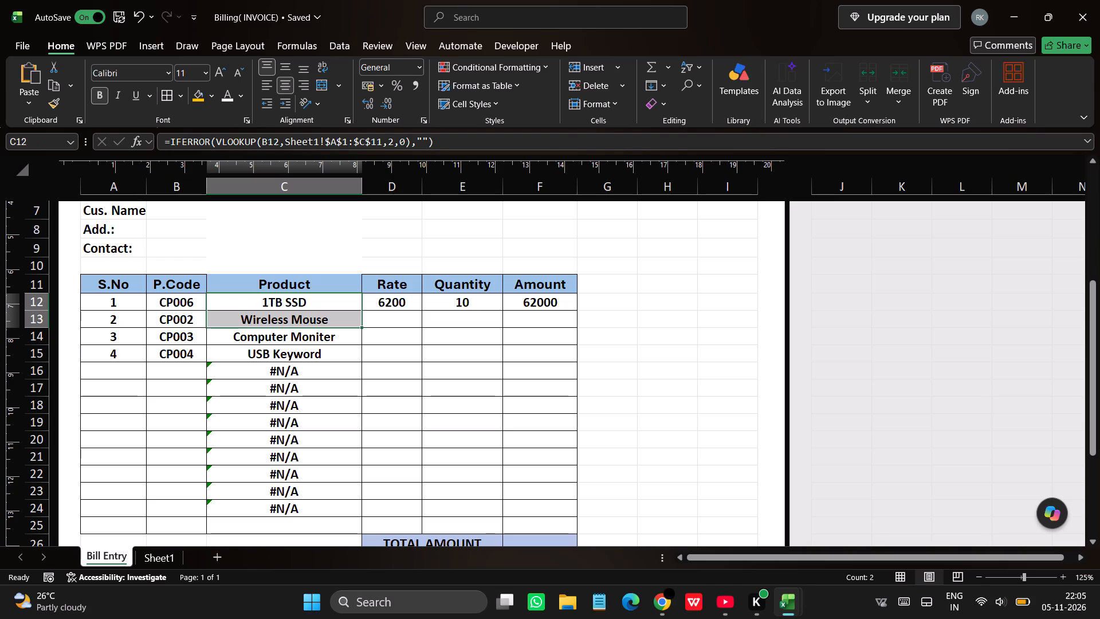
pyautogui.click(300, 297)
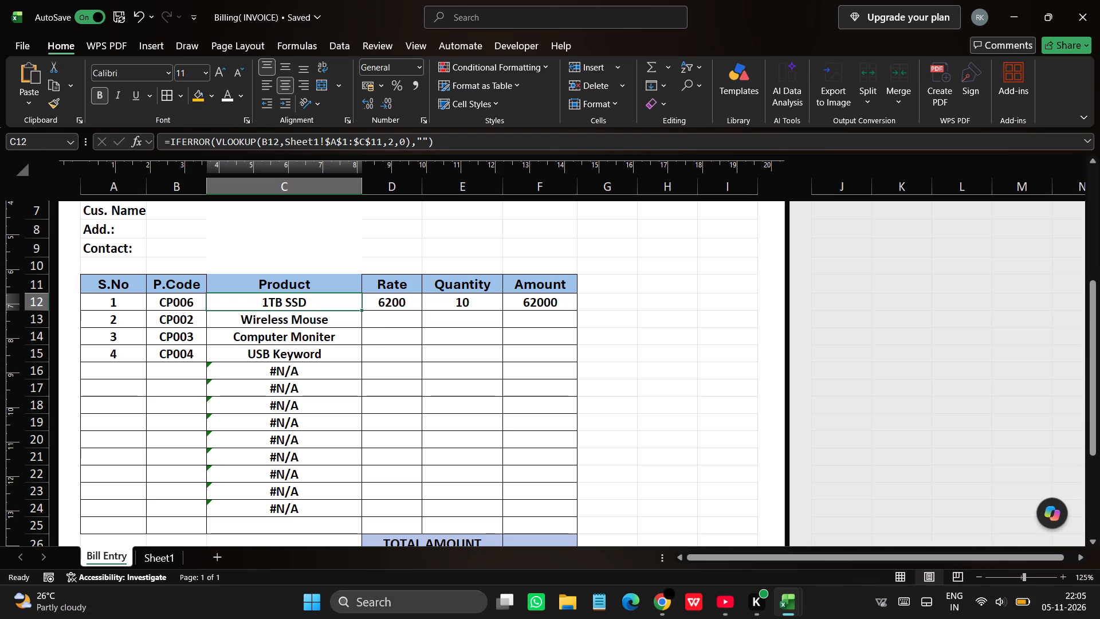
pyautogui.doubleClick(364, 312)
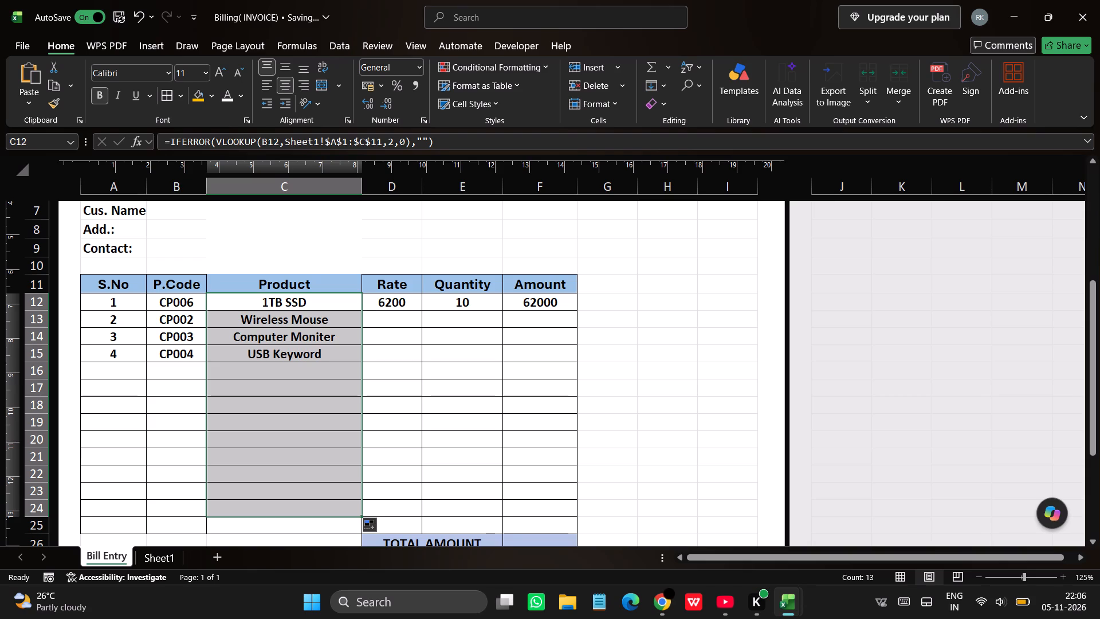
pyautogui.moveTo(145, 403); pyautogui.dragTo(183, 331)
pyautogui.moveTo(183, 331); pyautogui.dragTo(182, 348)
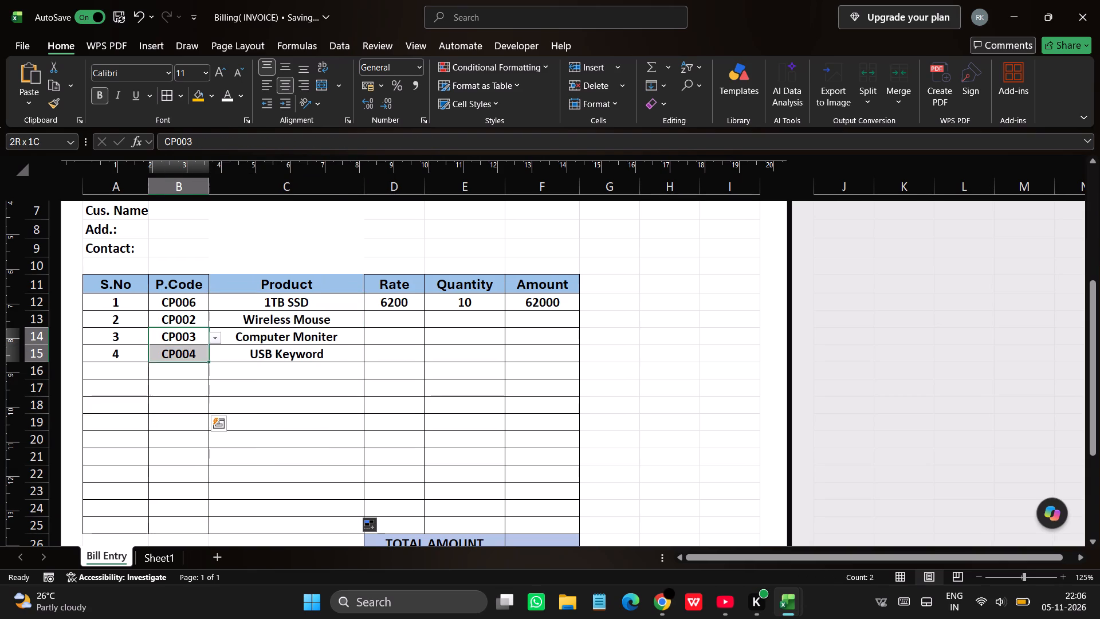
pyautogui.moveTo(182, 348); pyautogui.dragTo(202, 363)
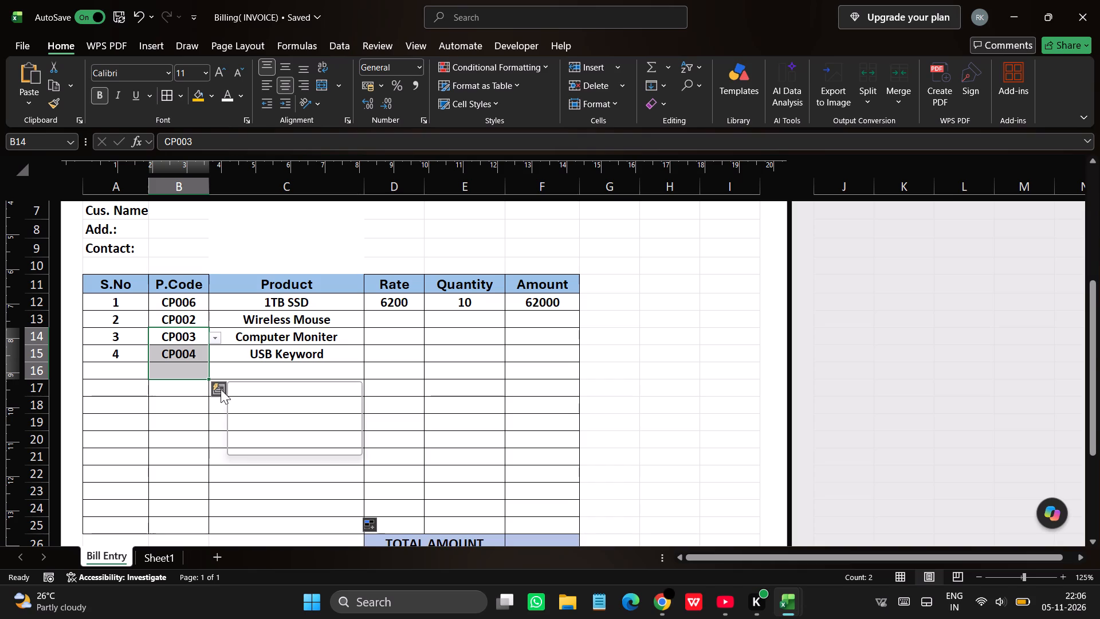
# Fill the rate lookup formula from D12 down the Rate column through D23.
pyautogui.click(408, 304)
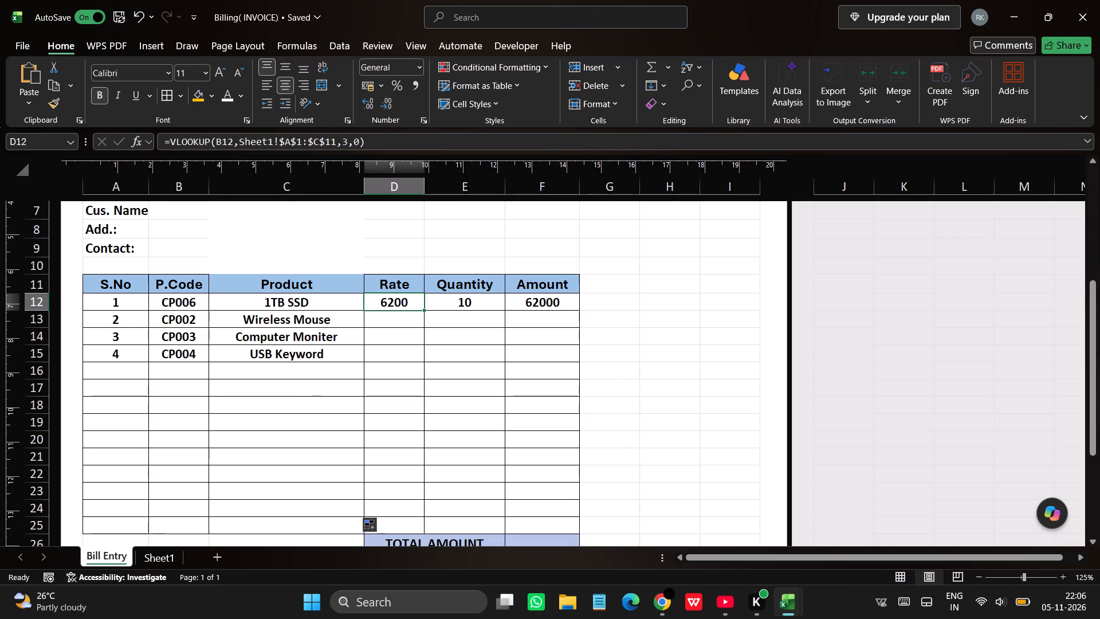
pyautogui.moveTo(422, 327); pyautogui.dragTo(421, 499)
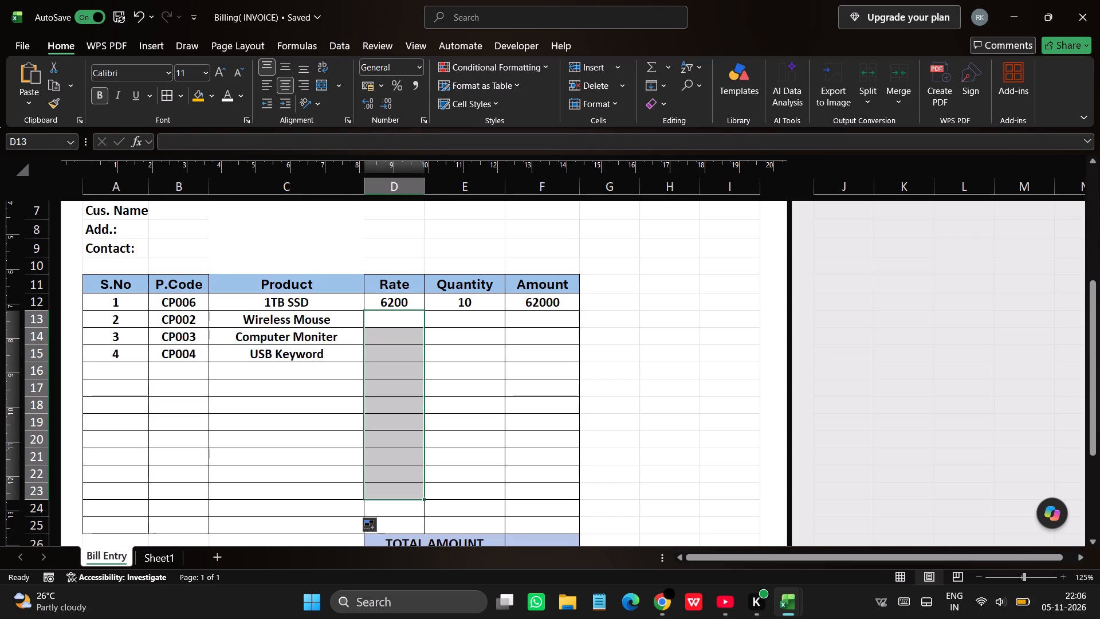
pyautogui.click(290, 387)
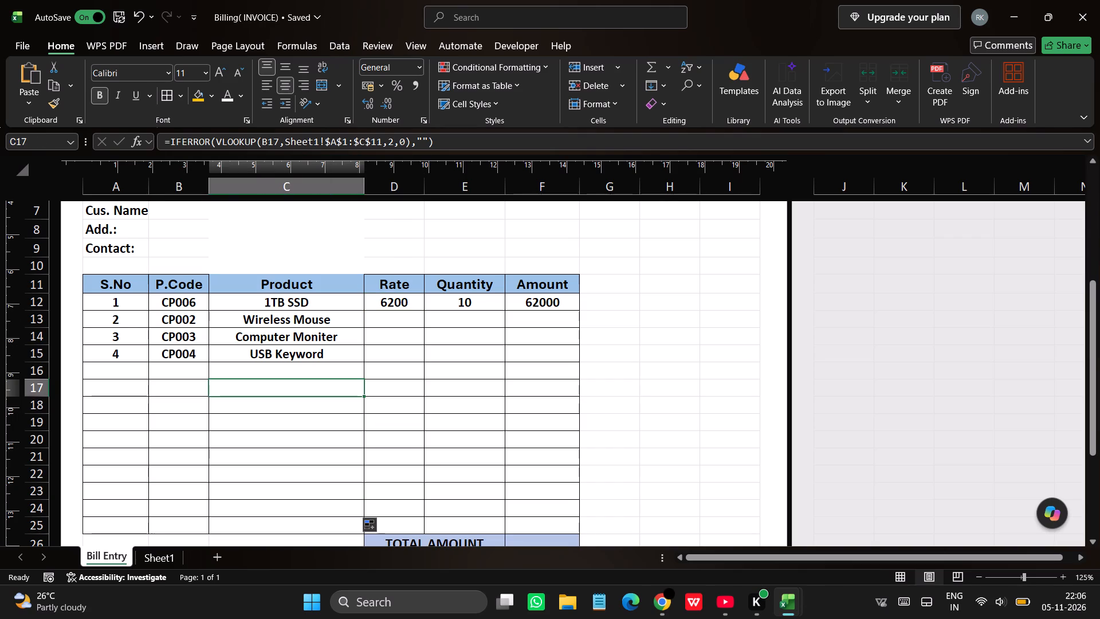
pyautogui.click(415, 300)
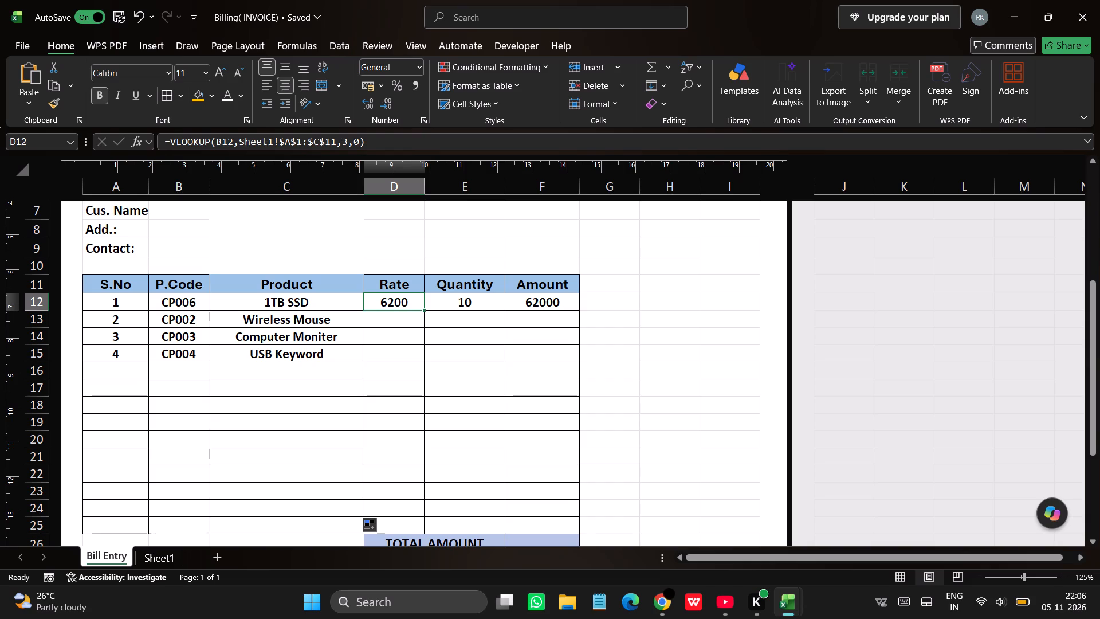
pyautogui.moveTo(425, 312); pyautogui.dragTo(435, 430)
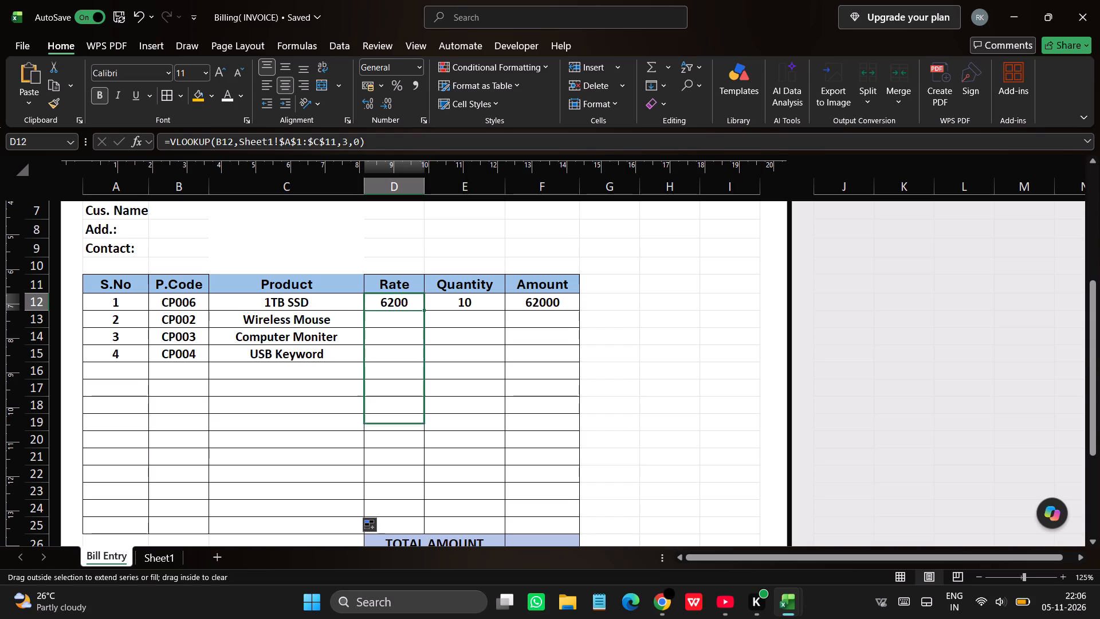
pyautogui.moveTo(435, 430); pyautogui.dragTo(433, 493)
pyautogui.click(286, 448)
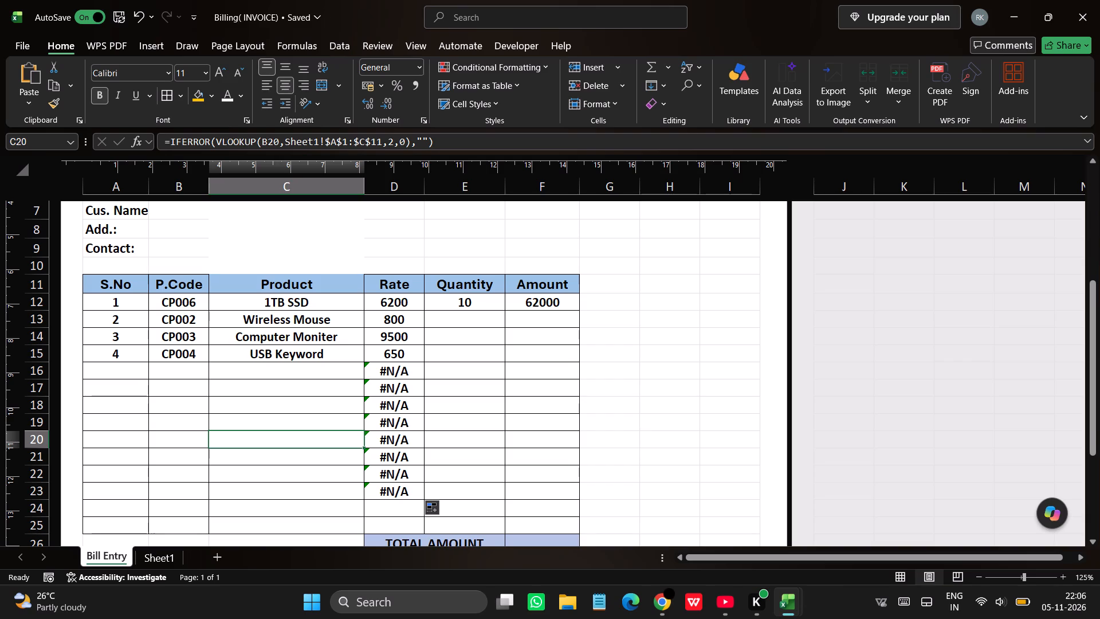
# Wrap the D12 rate lookup in IFERROR with an empty-text fallback: =IFERROR(VLOOKUP(B12,Sheet1!$A$1:$C$11,3,0),"").
pyautogui.click(413, 308)
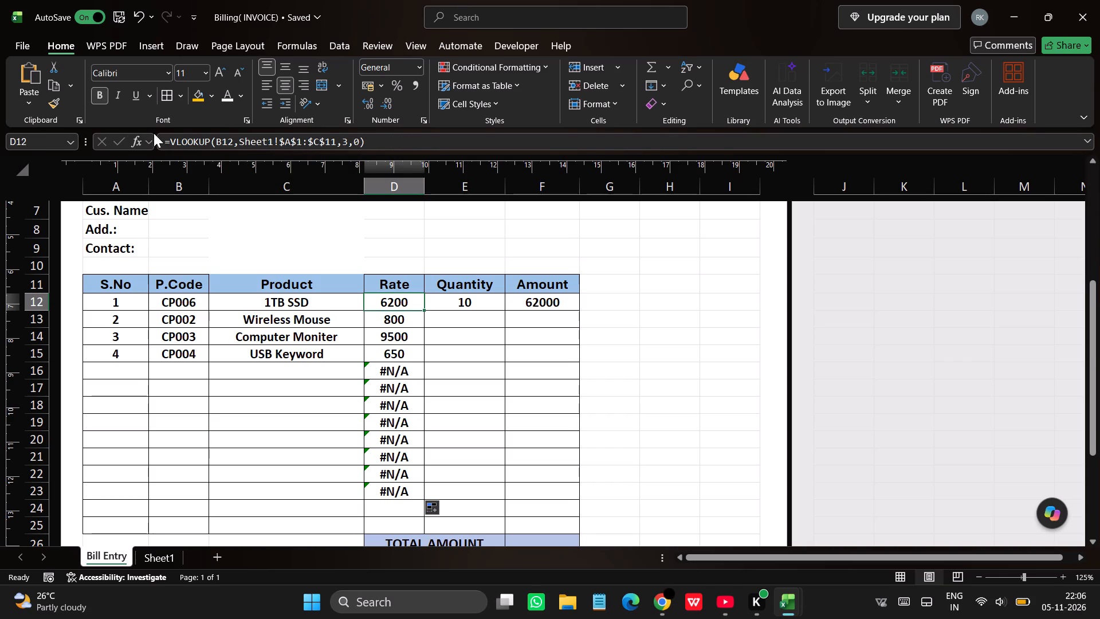
pyautogui.click(169, 142)
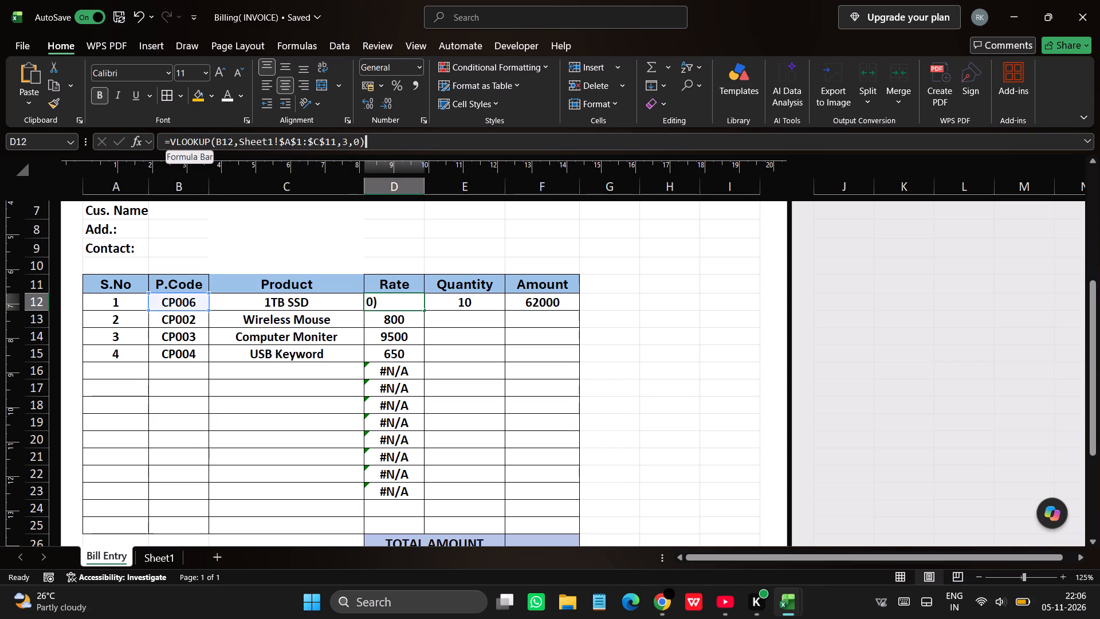
pyautogui.press('BackSpace')
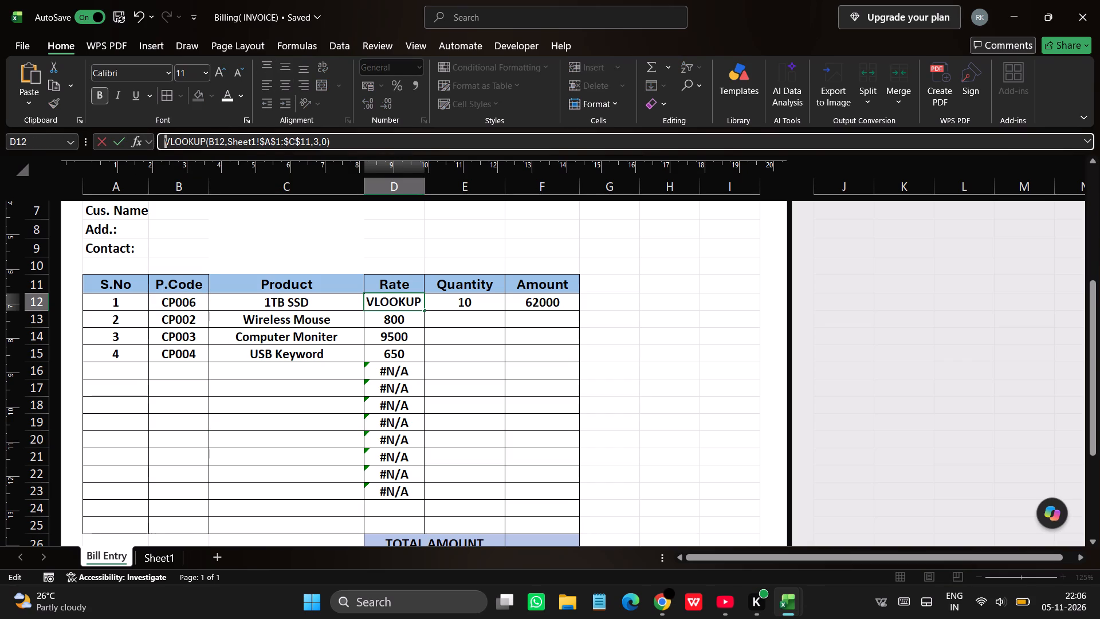
pyautogui.press('=')
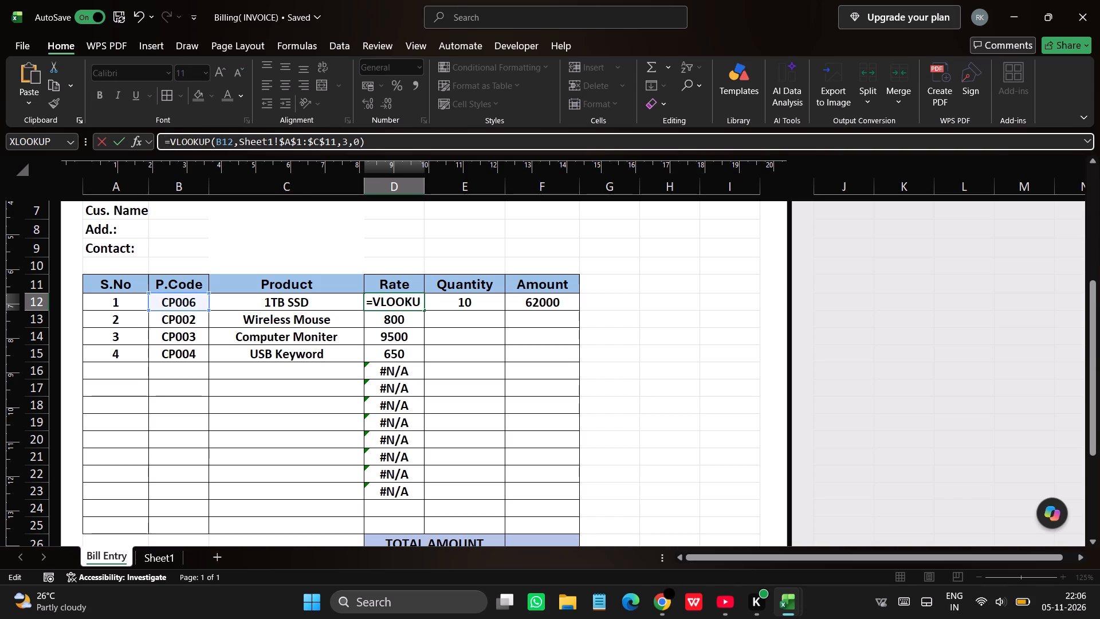
pyautogui.write('IF')
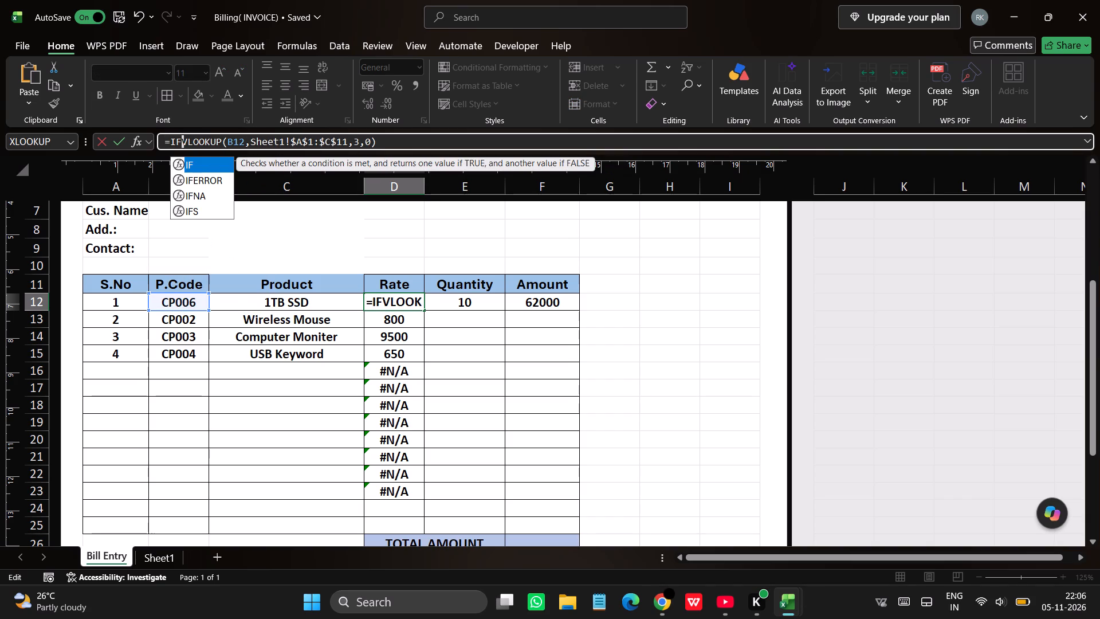
pyautogui.write('ER')
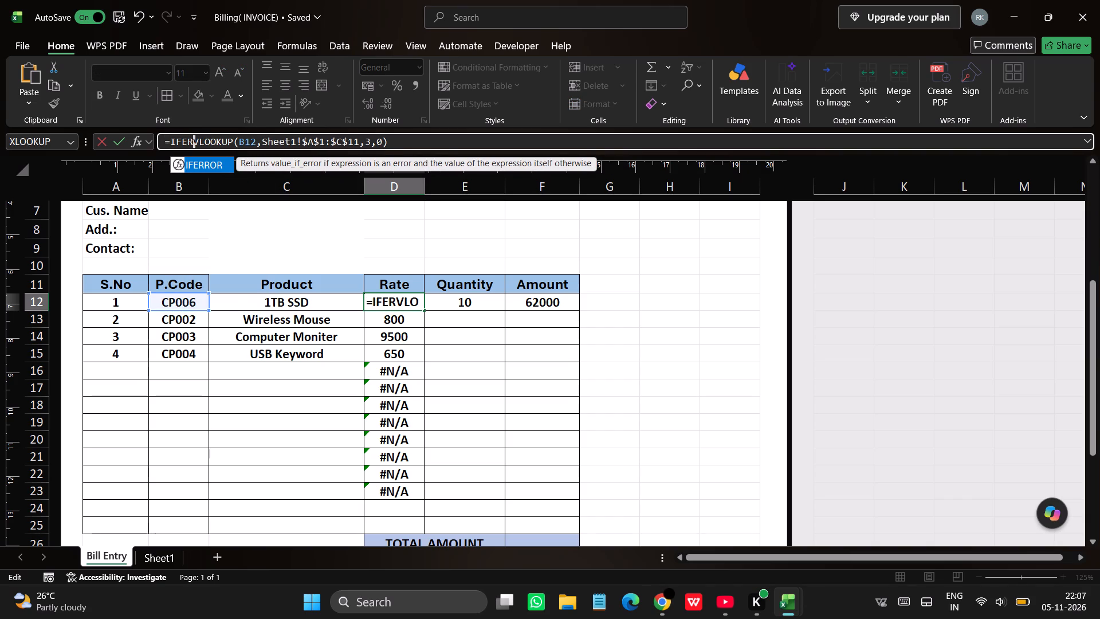
pyautogui.write('ROR')
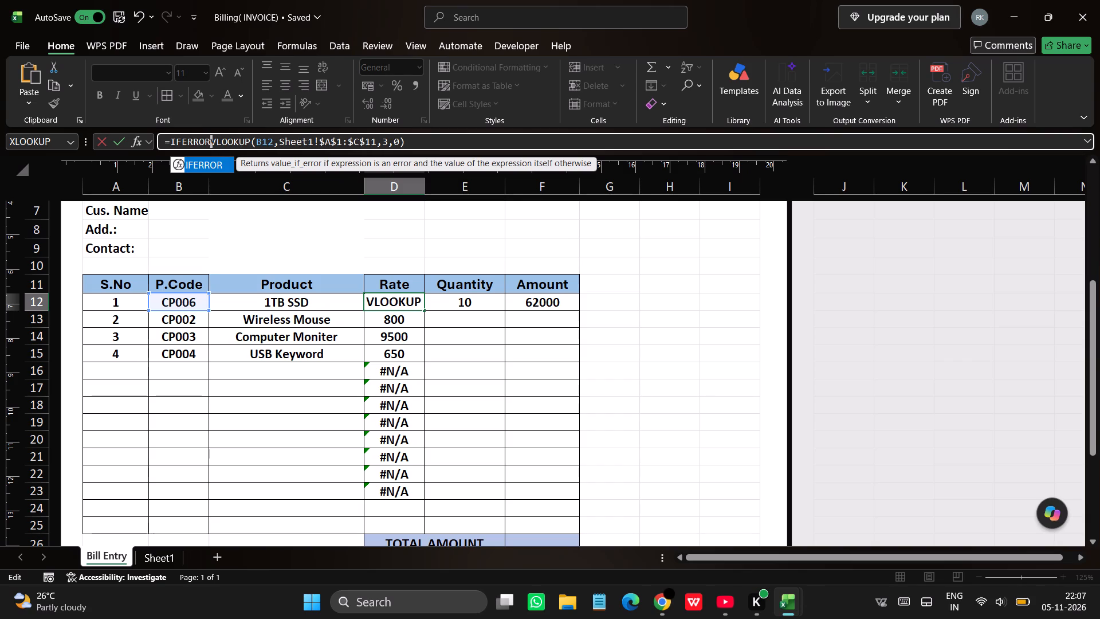
pyautogui.hotkey('shift', '(')
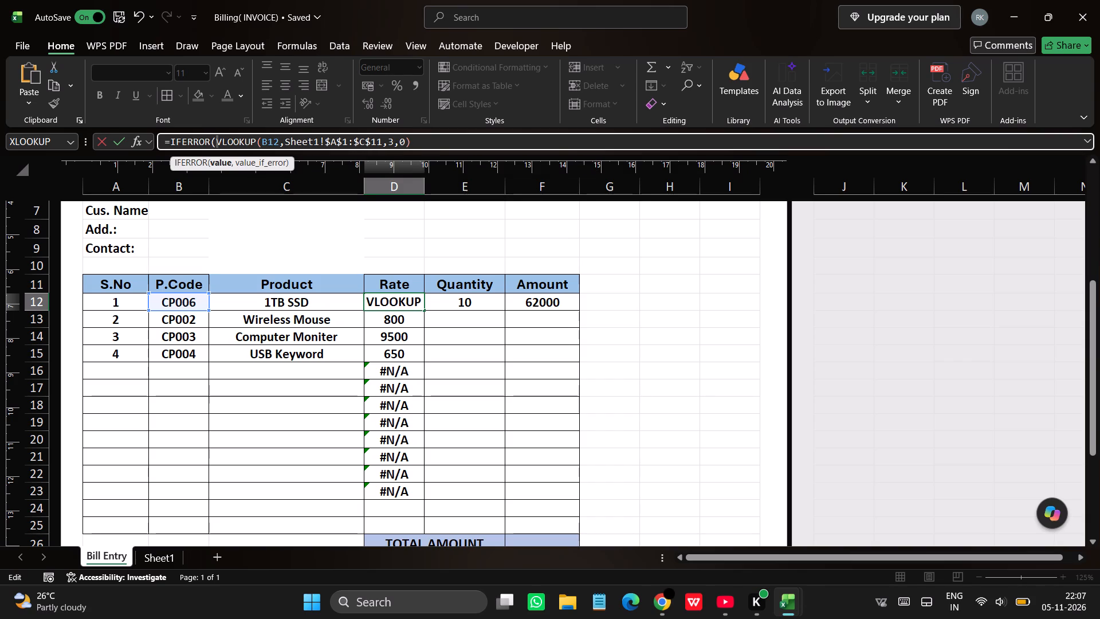
pyautogui.click(445, 139)
pyautogui.press(',')
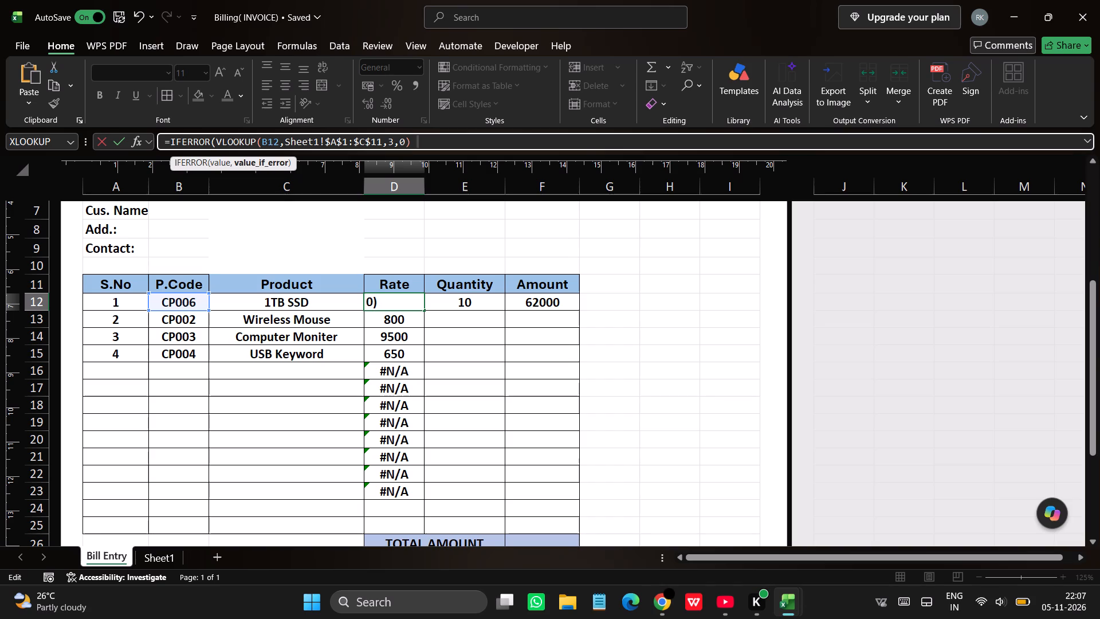
pyautogui.write('""')
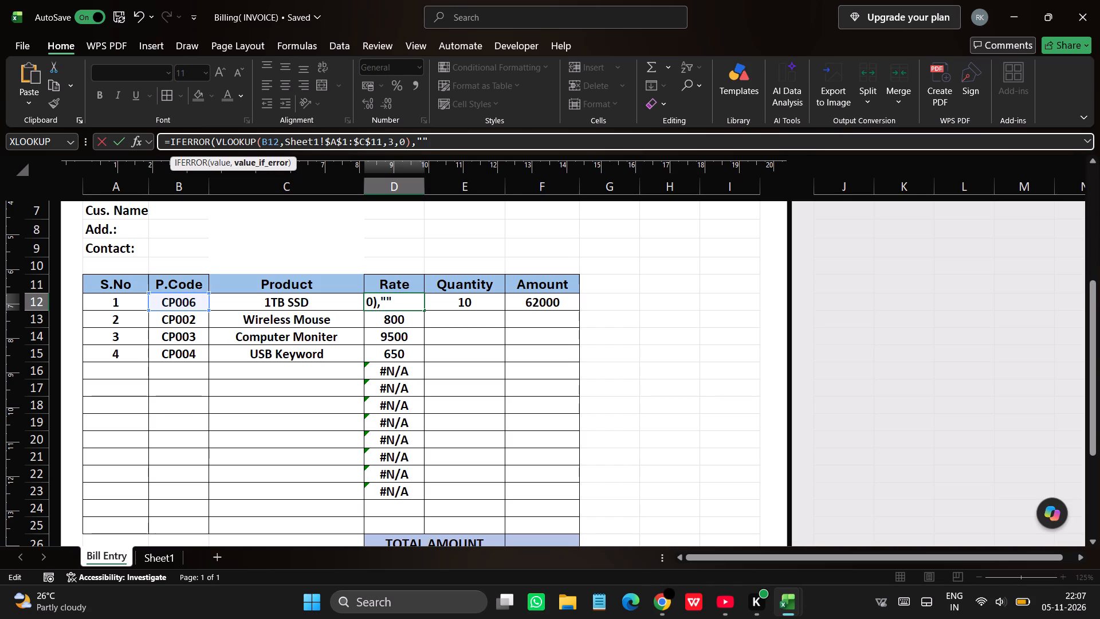
pyautogui.press('Return')
pyautogui.press('Return')
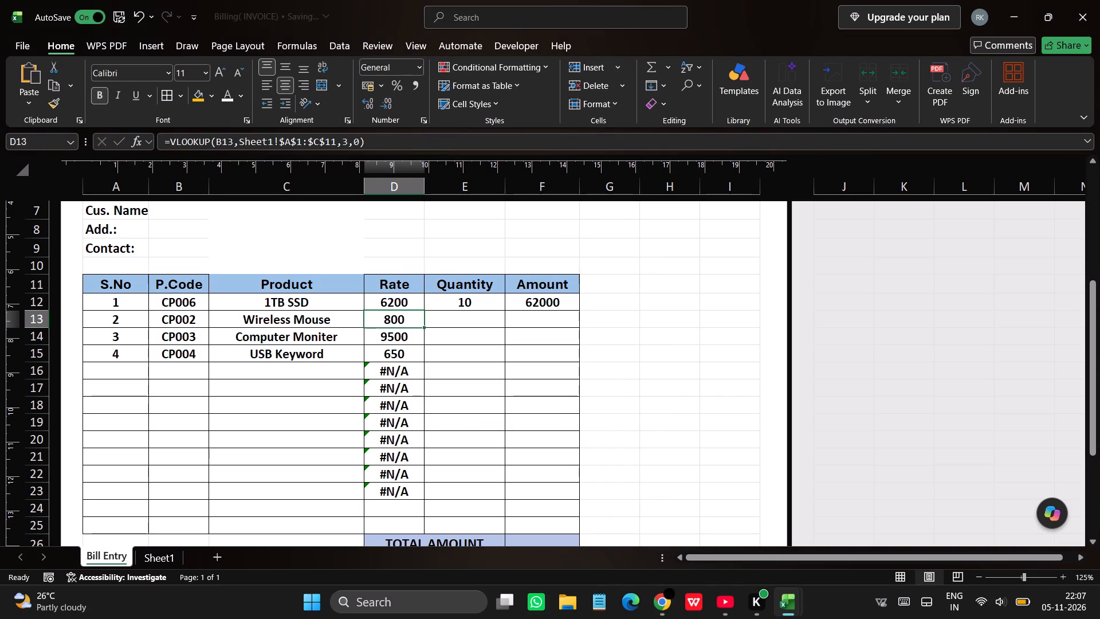
# Fill the IFERROR rate lookup formula from D12 down the Rate column through D23.
pyautogui.click(423, 309)
pyautogui.click(420, 306)
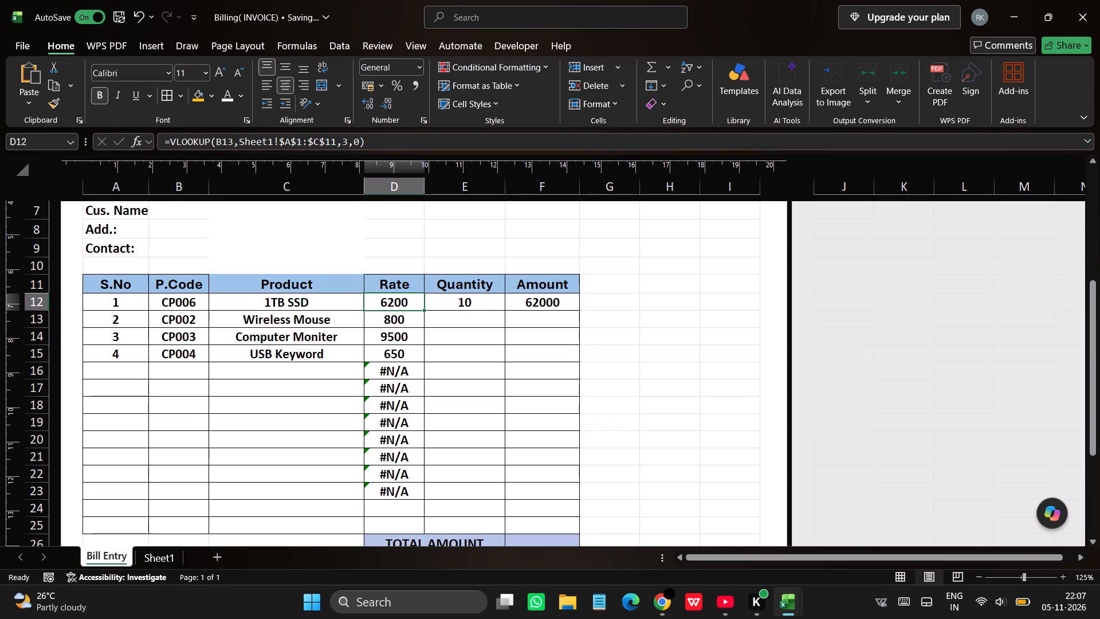
pyautogui.doubleClick(422, 309)
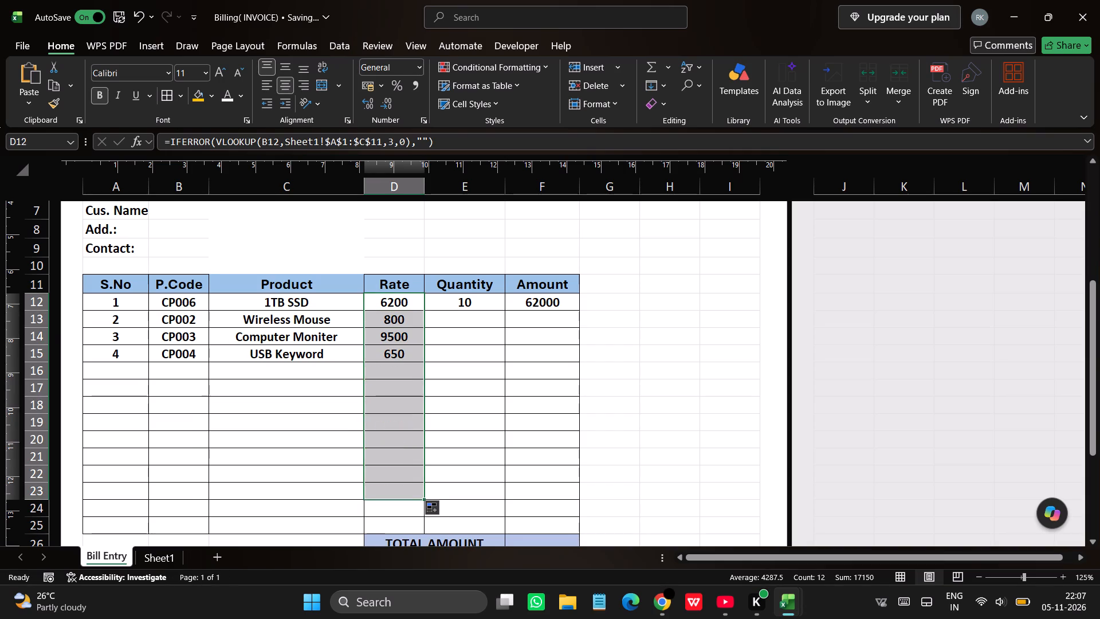
pyautogui.click(305, 424)
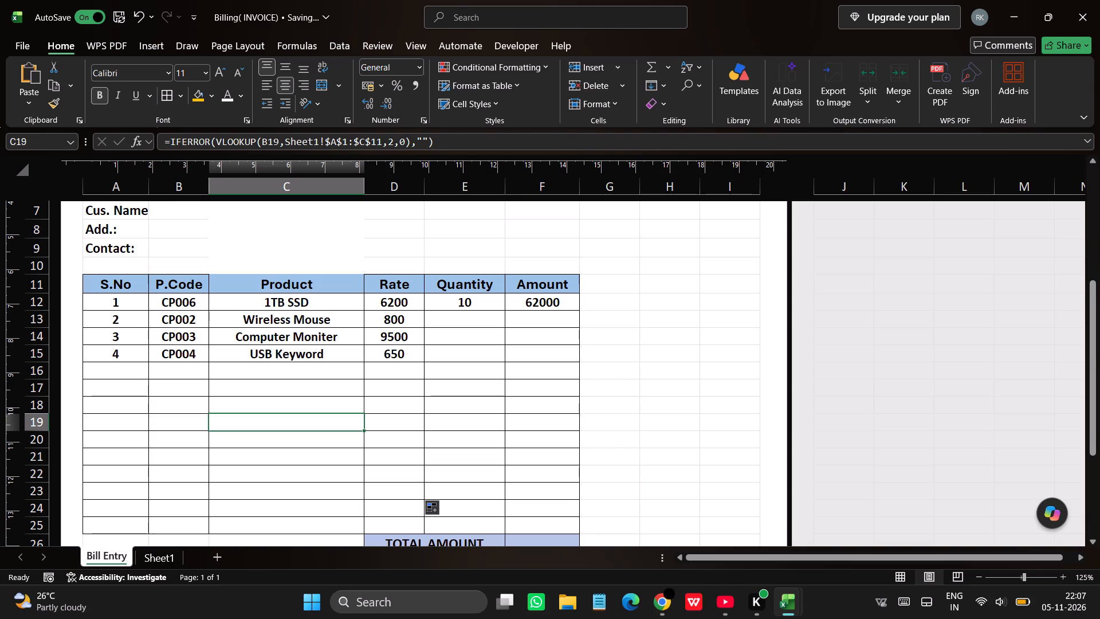
# Change the product code of the first item in B12 to CP004.
pyautogui.click(197, 297)
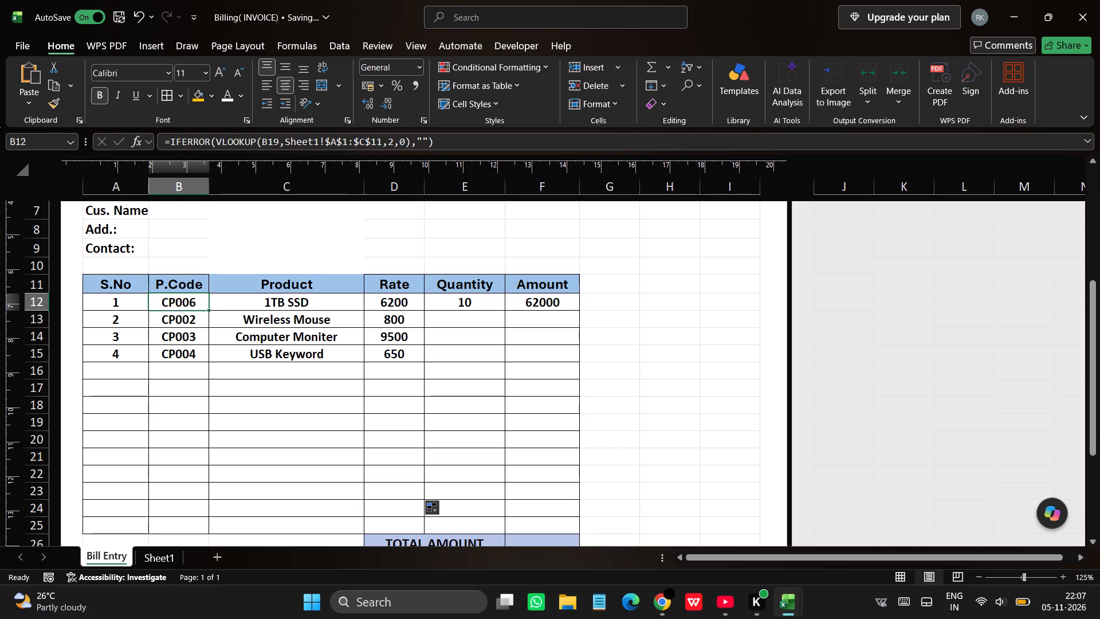
pyautogui.click(214, 305)
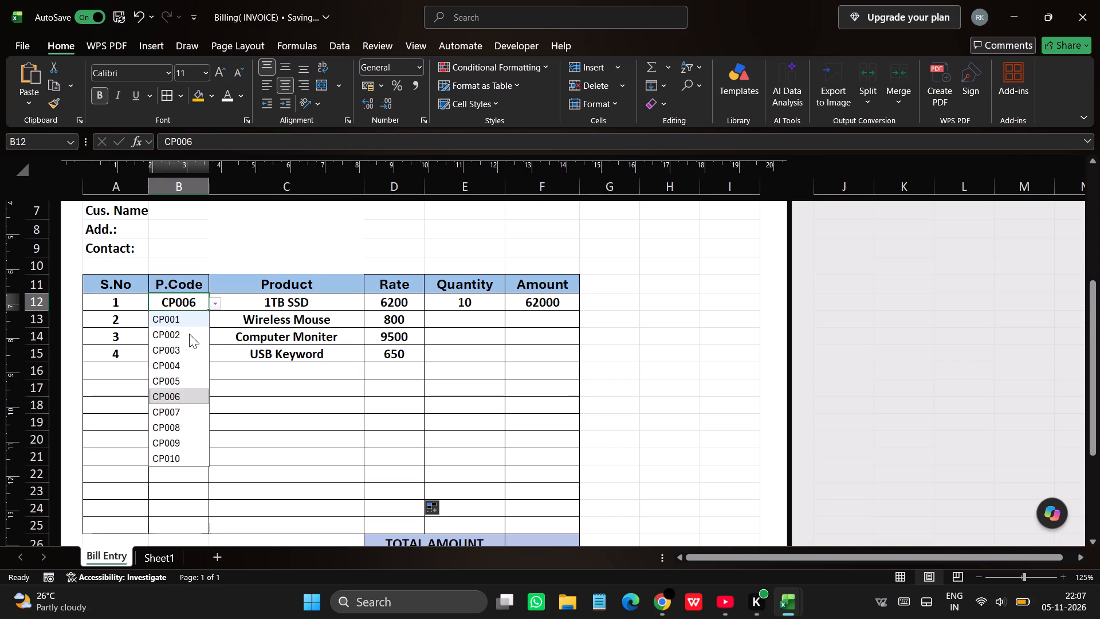
pyautogui.click(177, 372)
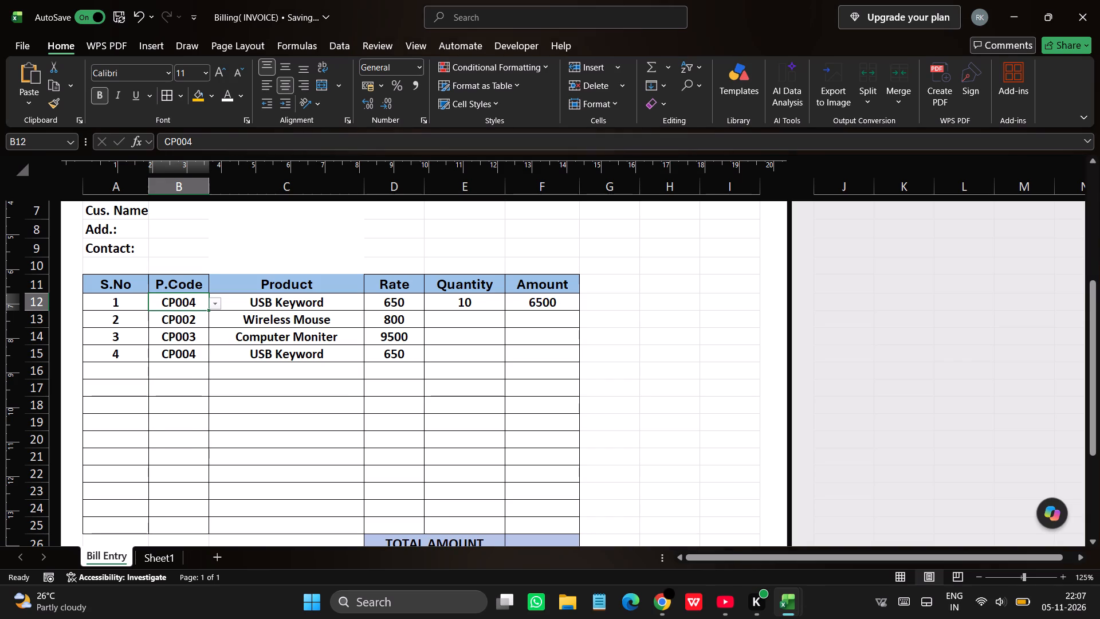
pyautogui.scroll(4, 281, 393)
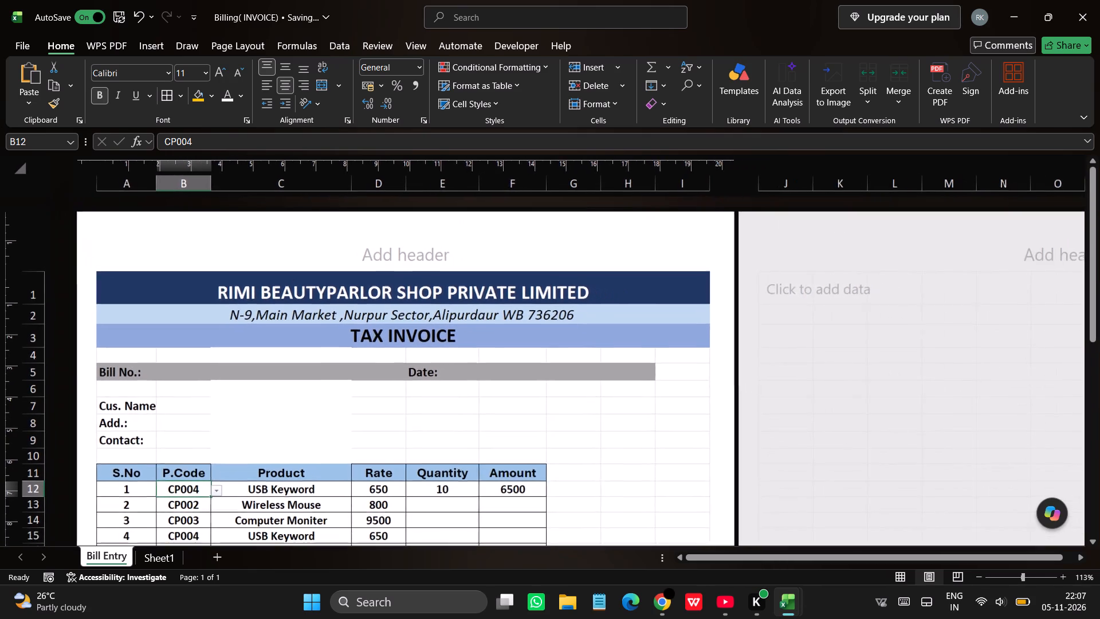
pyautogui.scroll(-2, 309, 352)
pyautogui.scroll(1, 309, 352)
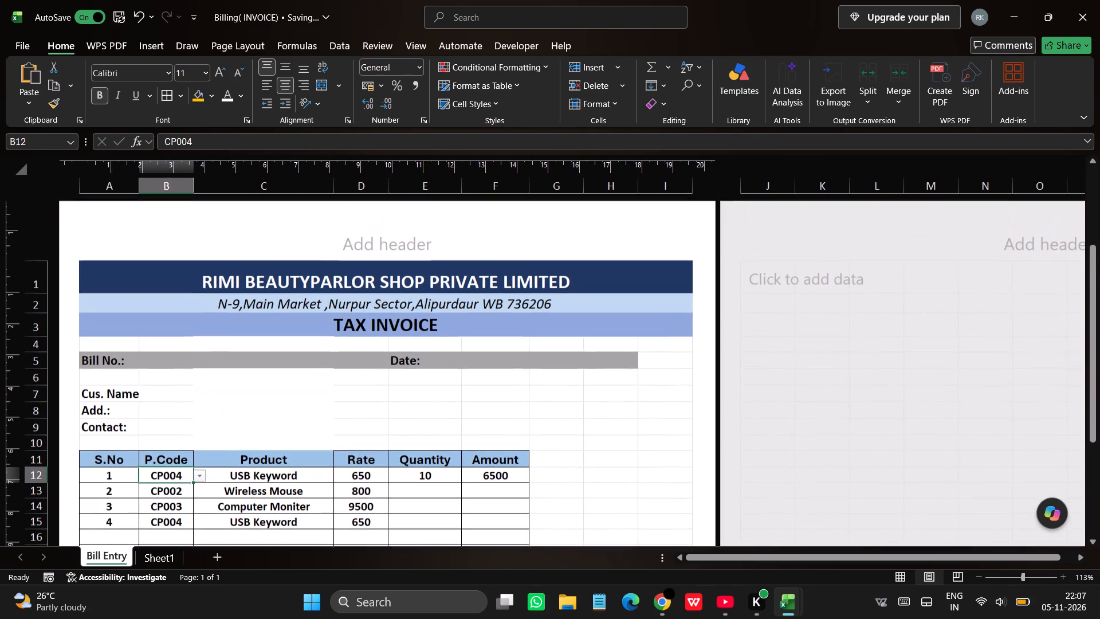
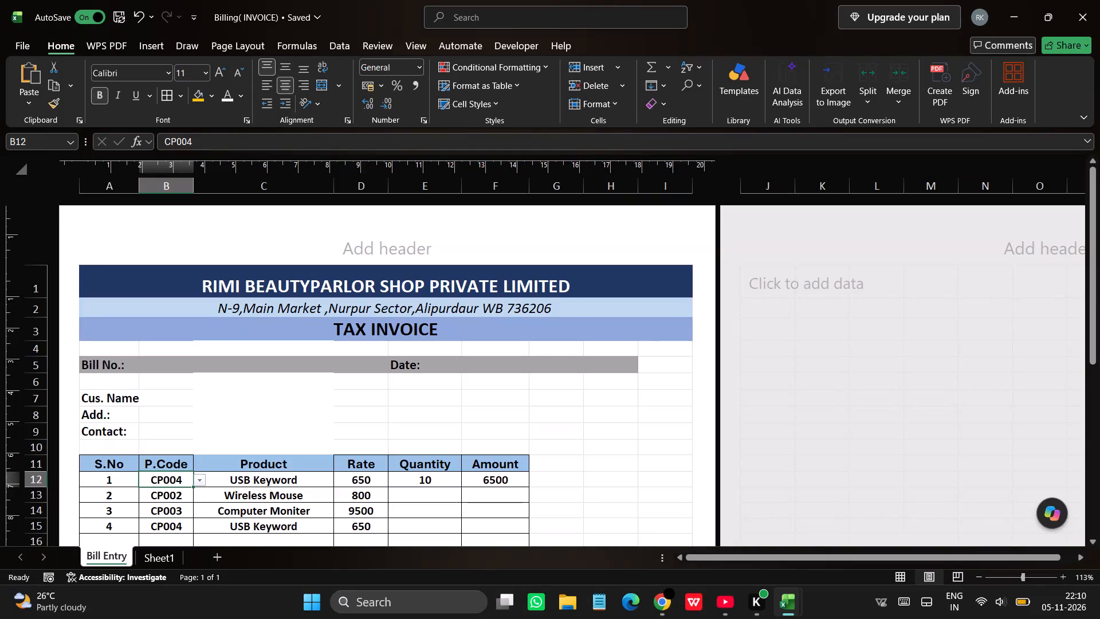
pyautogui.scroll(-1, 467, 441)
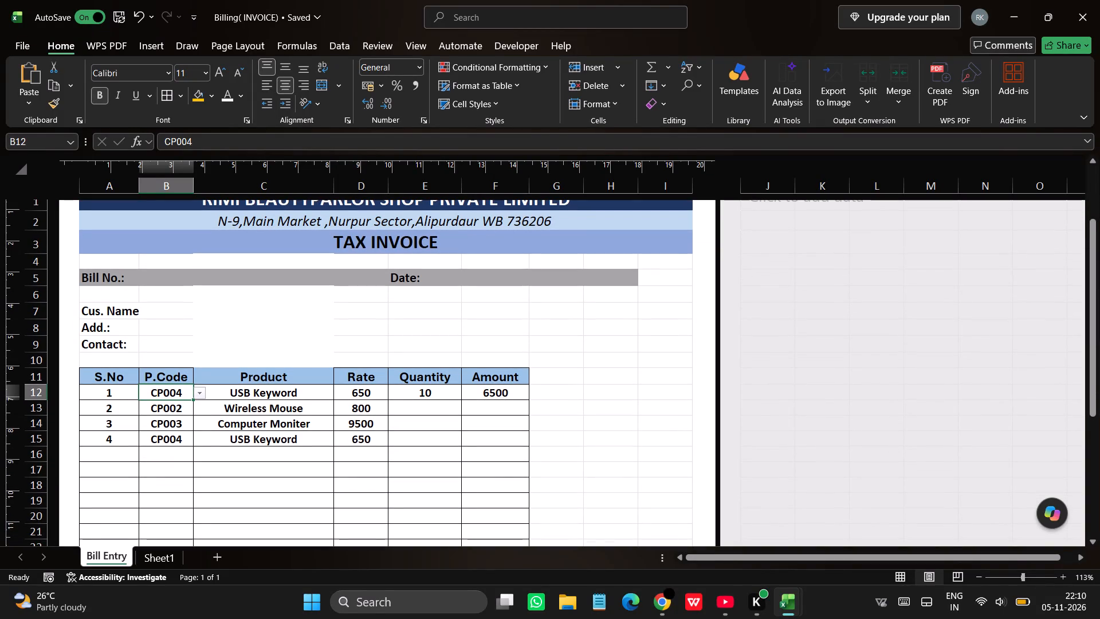
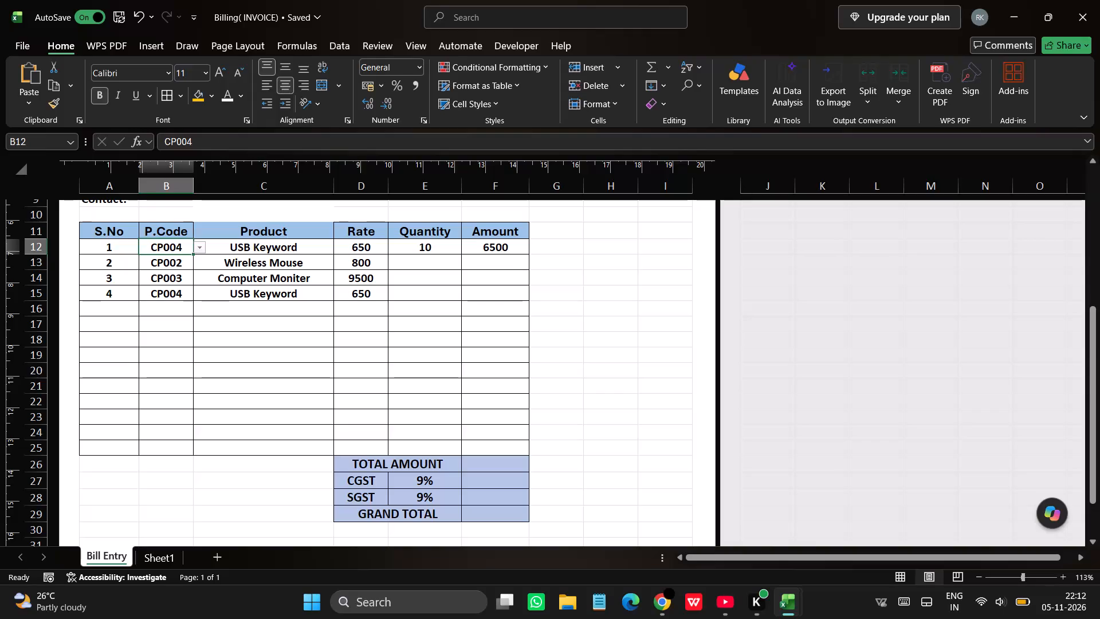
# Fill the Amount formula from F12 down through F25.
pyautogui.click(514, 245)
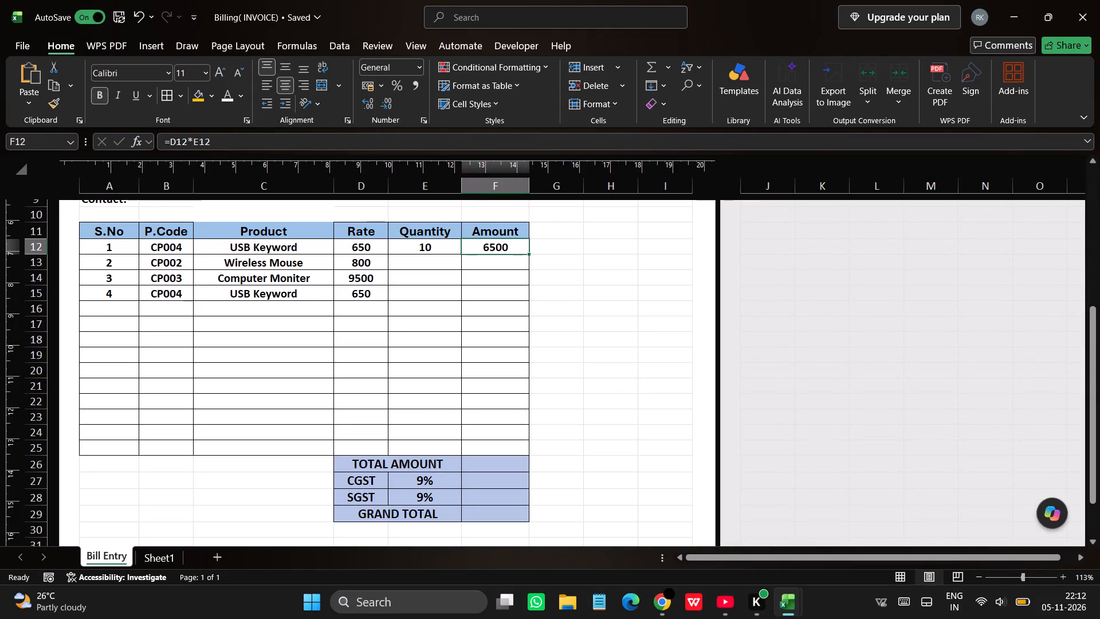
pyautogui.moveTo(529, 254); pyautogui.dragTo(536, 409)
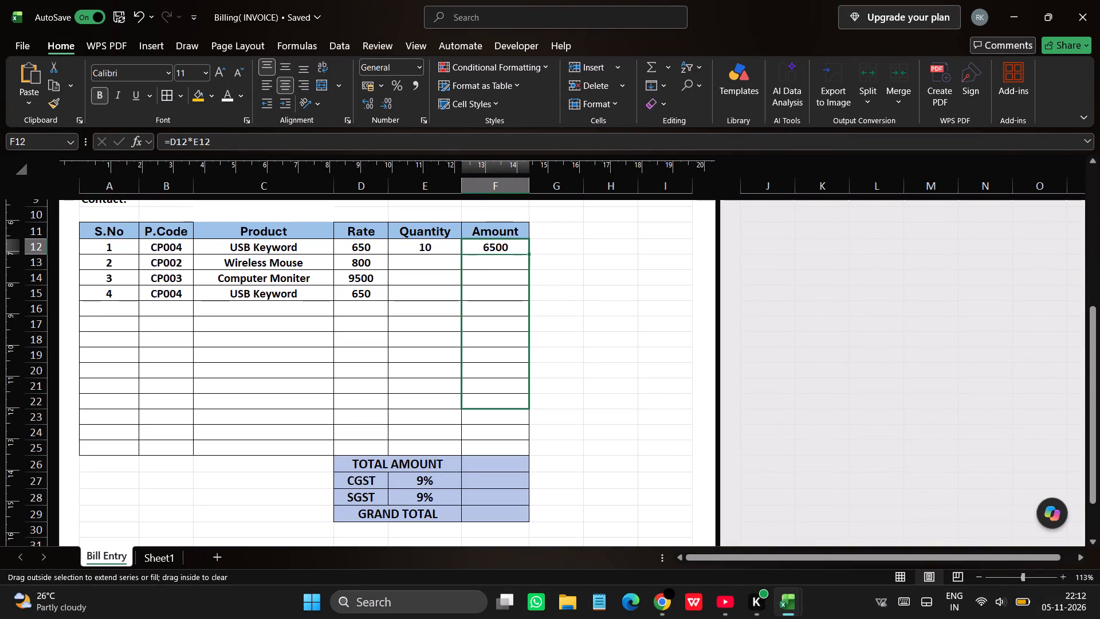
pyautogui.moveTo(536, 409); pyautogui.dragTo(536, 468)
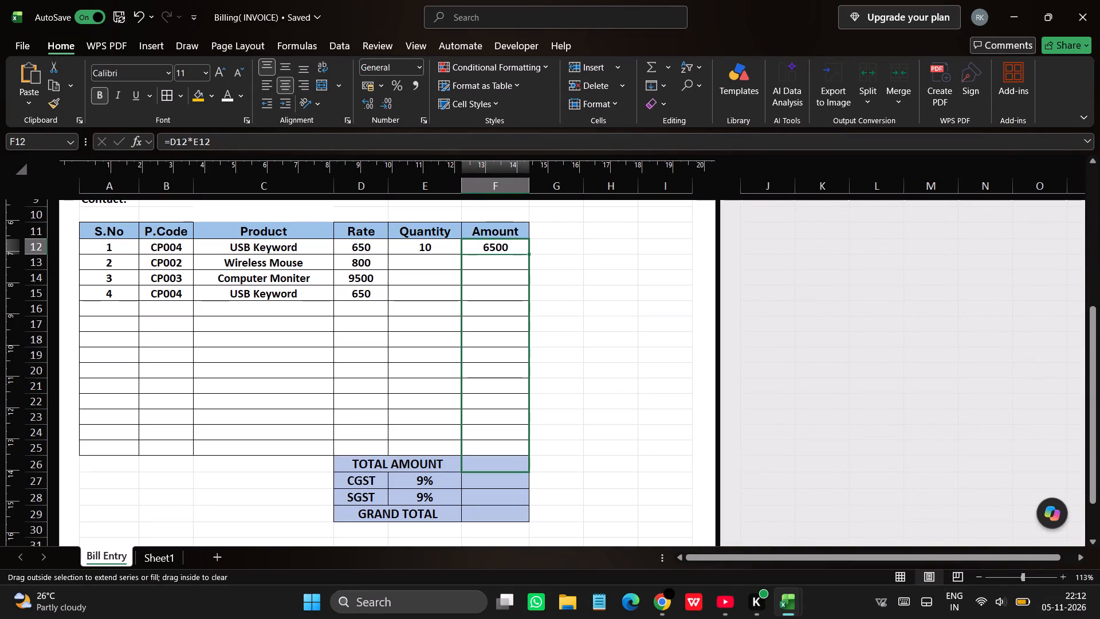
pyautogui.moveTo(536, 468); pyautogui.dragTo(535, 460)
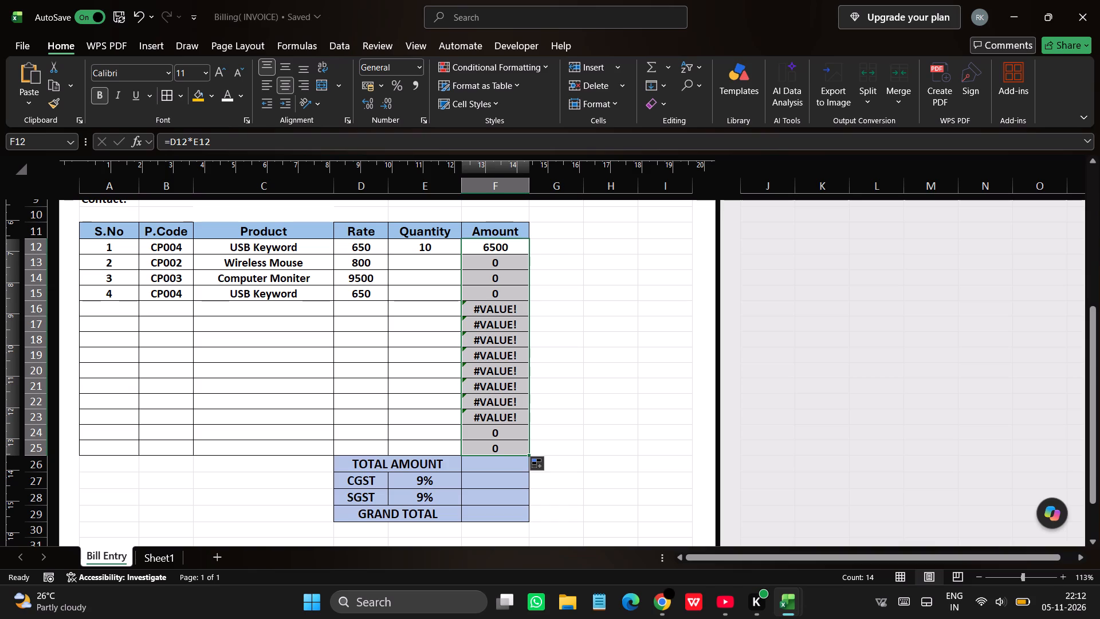
# Fill the Rate lookup formula from D15 down through D23.
pyautogui.click(384, 293)
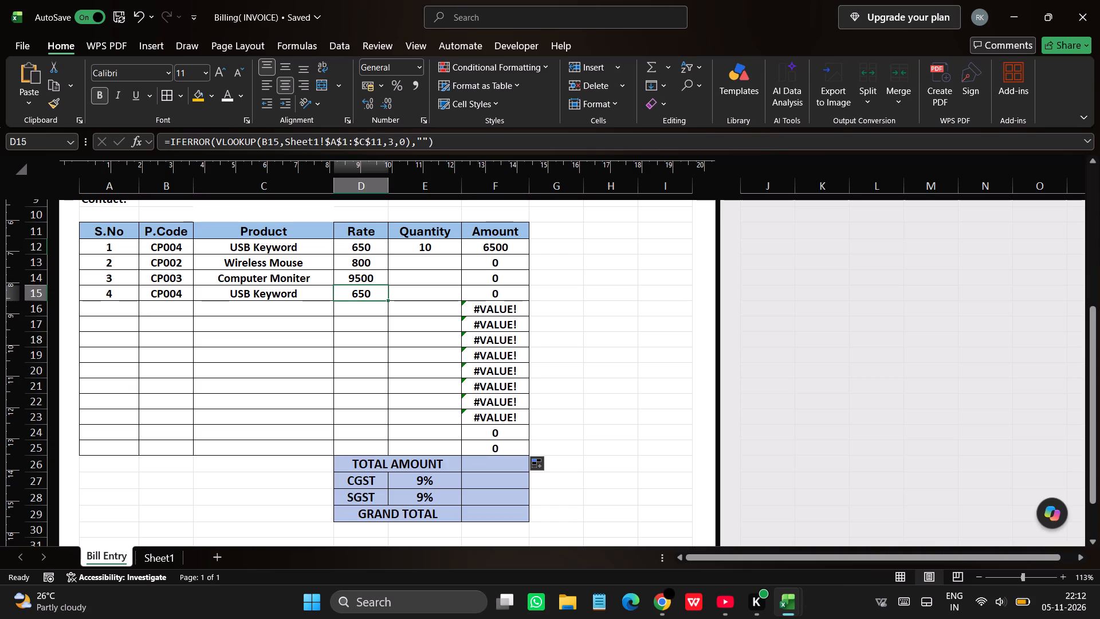
pyautogui.doubleClick(389, 302)
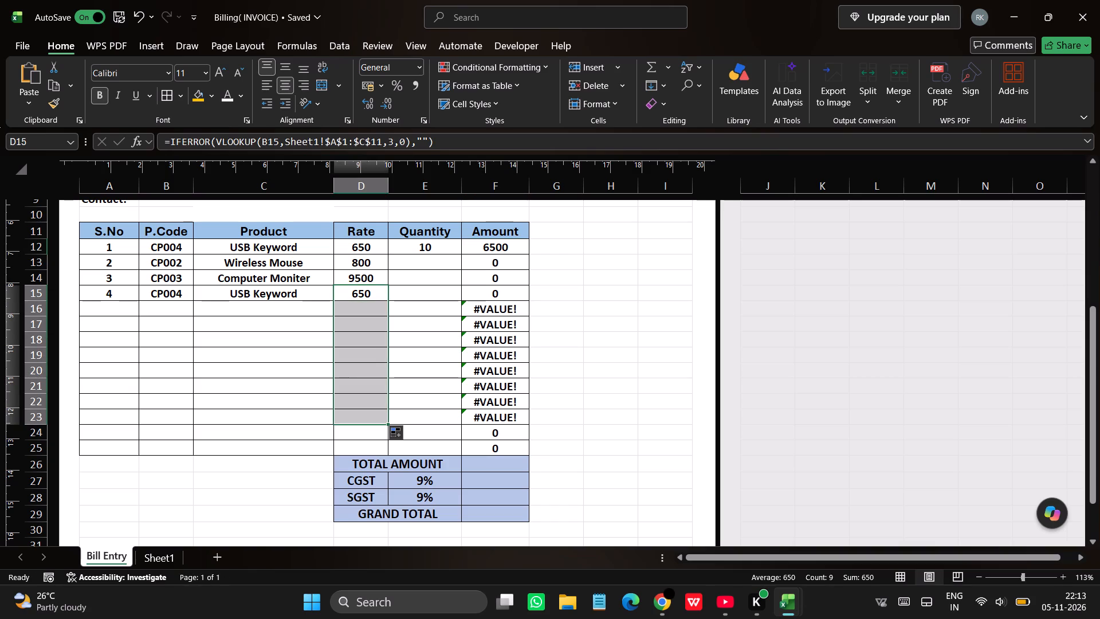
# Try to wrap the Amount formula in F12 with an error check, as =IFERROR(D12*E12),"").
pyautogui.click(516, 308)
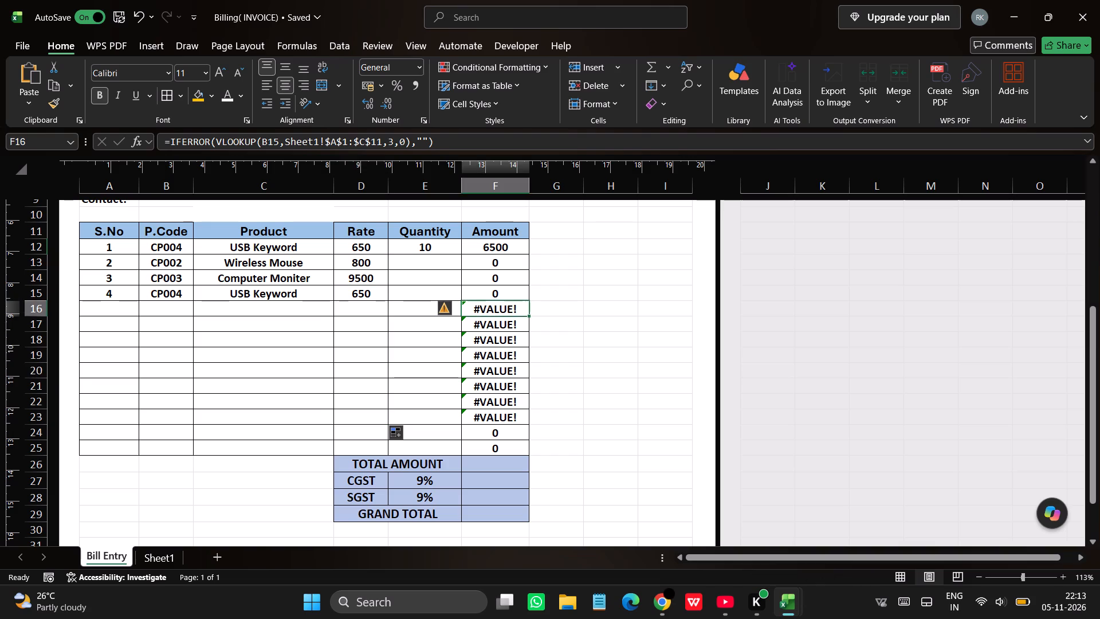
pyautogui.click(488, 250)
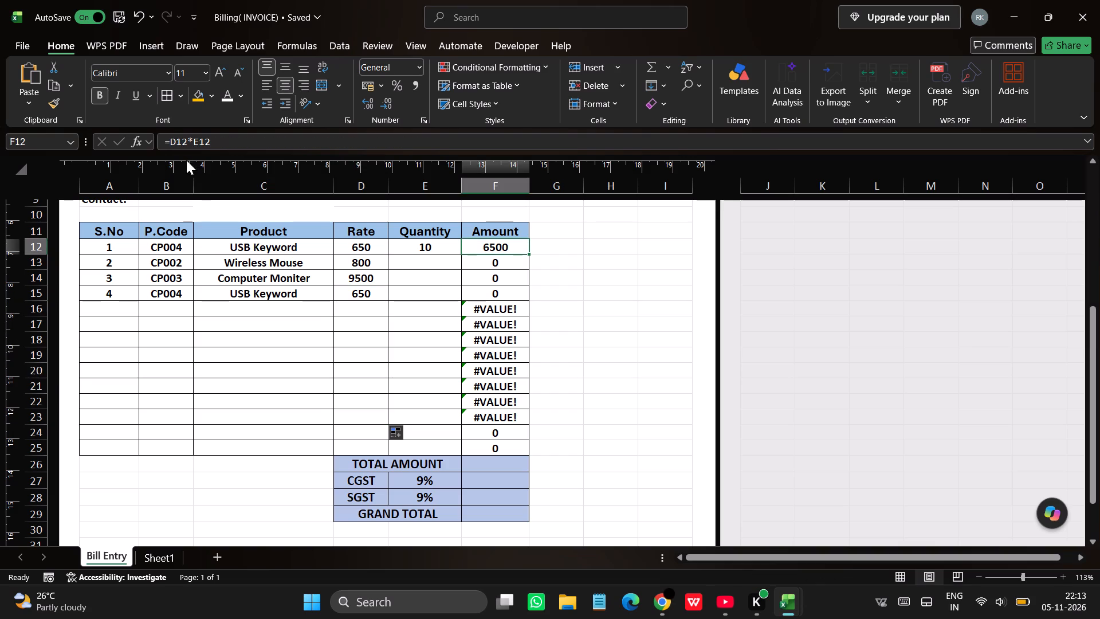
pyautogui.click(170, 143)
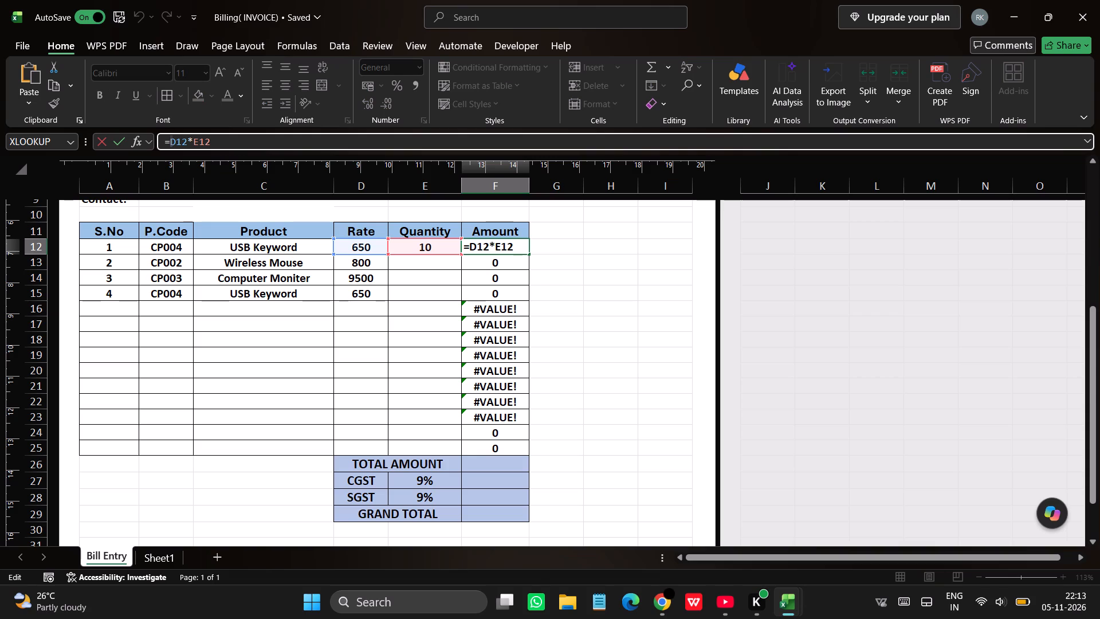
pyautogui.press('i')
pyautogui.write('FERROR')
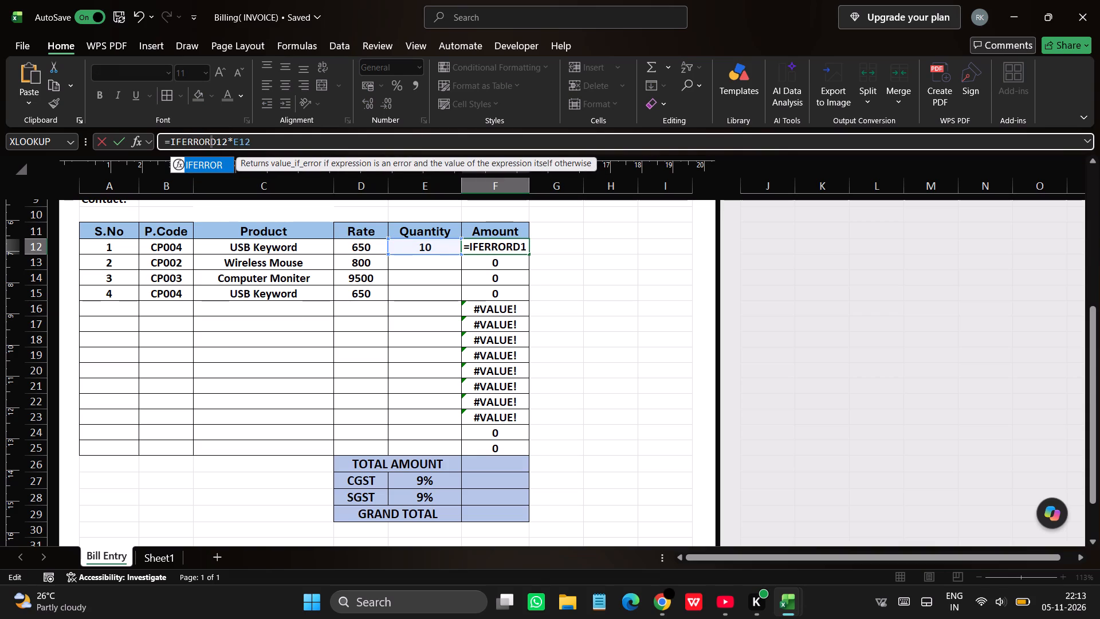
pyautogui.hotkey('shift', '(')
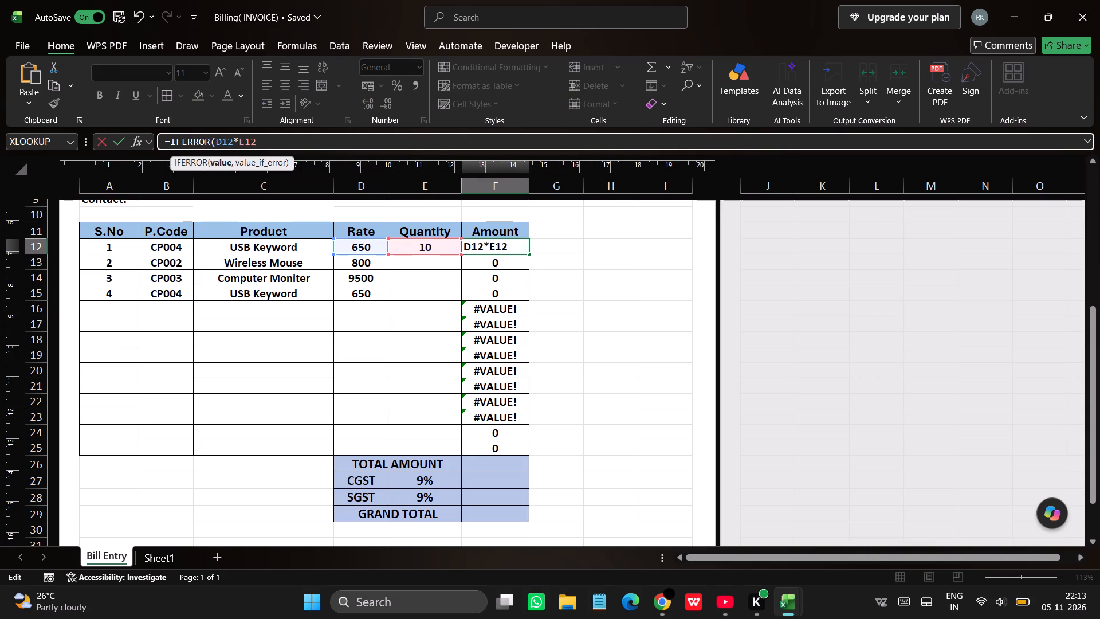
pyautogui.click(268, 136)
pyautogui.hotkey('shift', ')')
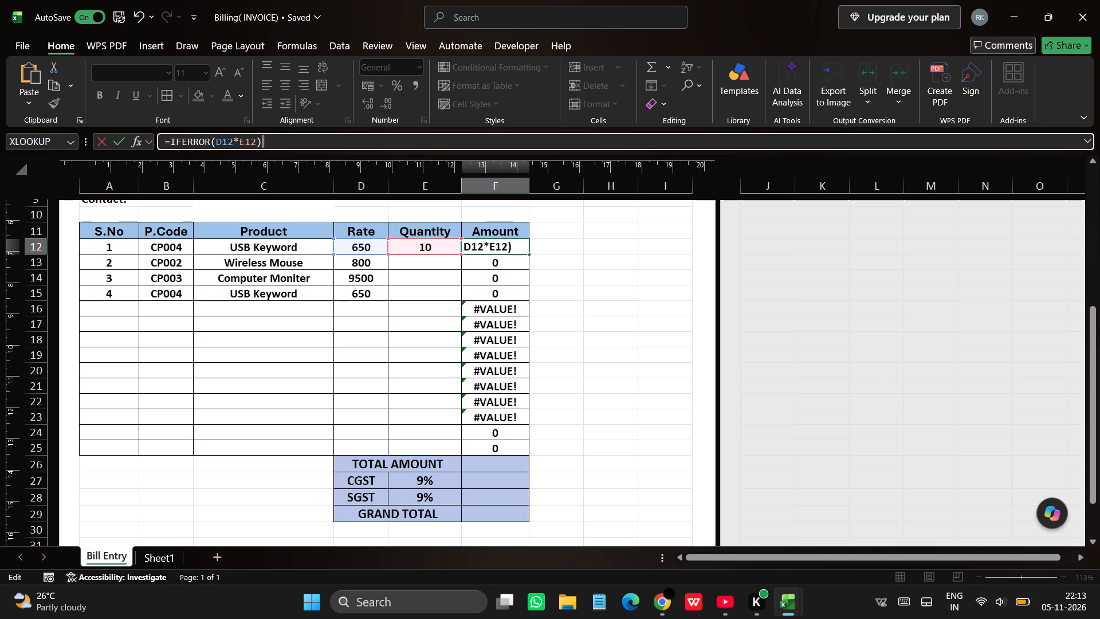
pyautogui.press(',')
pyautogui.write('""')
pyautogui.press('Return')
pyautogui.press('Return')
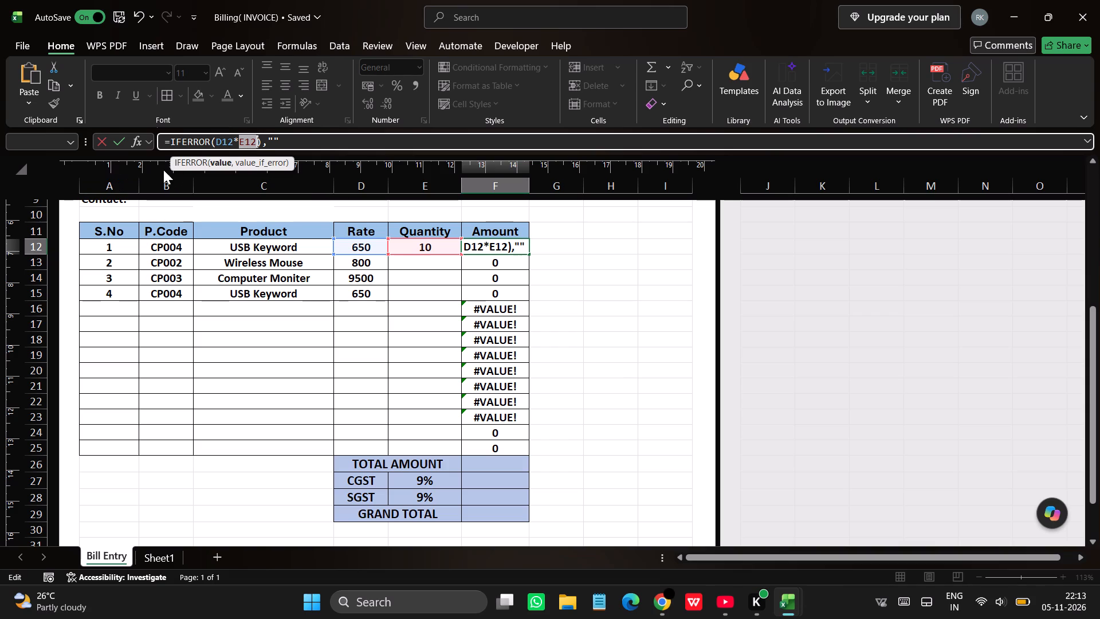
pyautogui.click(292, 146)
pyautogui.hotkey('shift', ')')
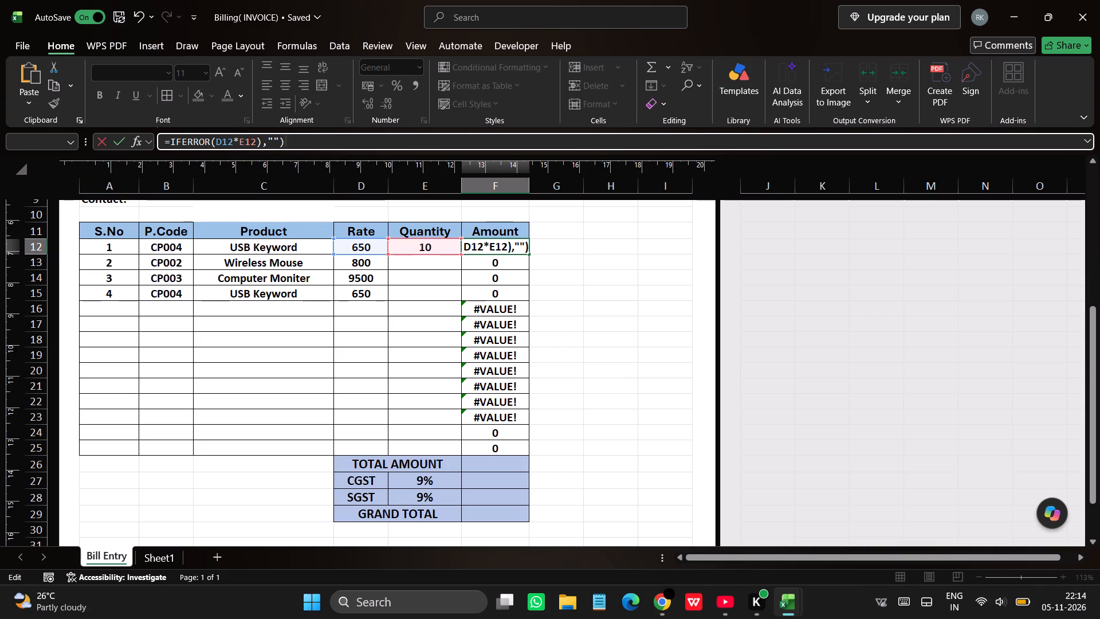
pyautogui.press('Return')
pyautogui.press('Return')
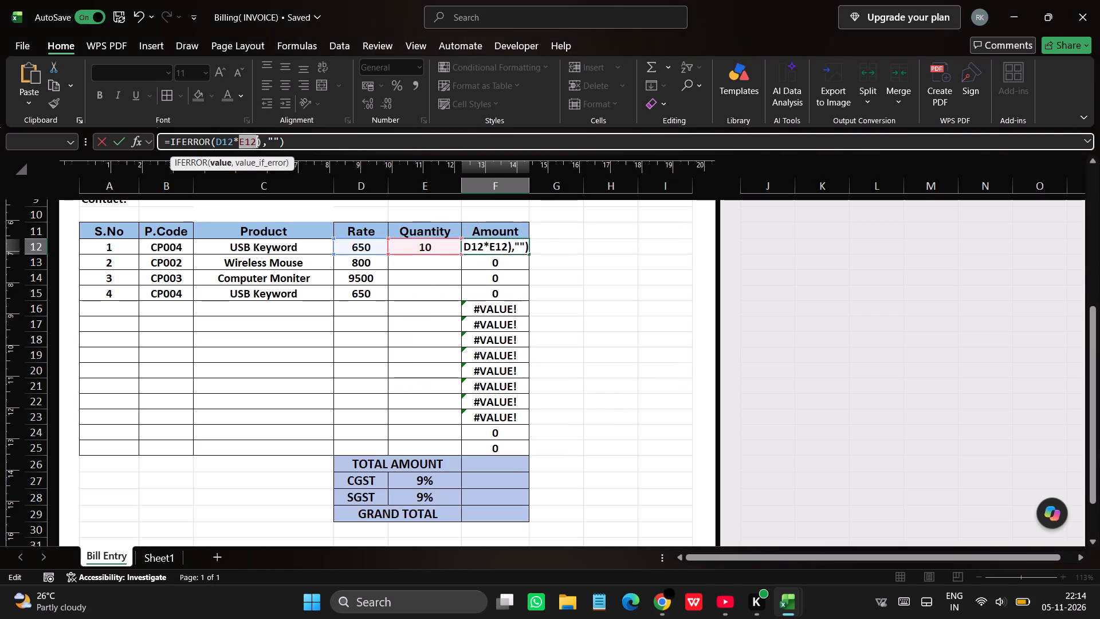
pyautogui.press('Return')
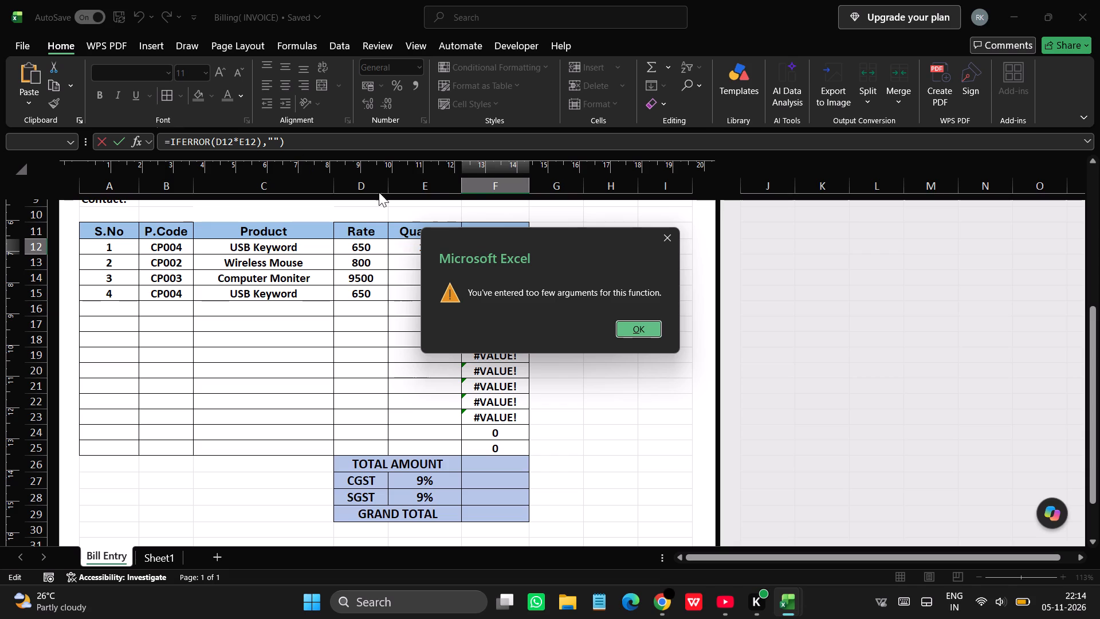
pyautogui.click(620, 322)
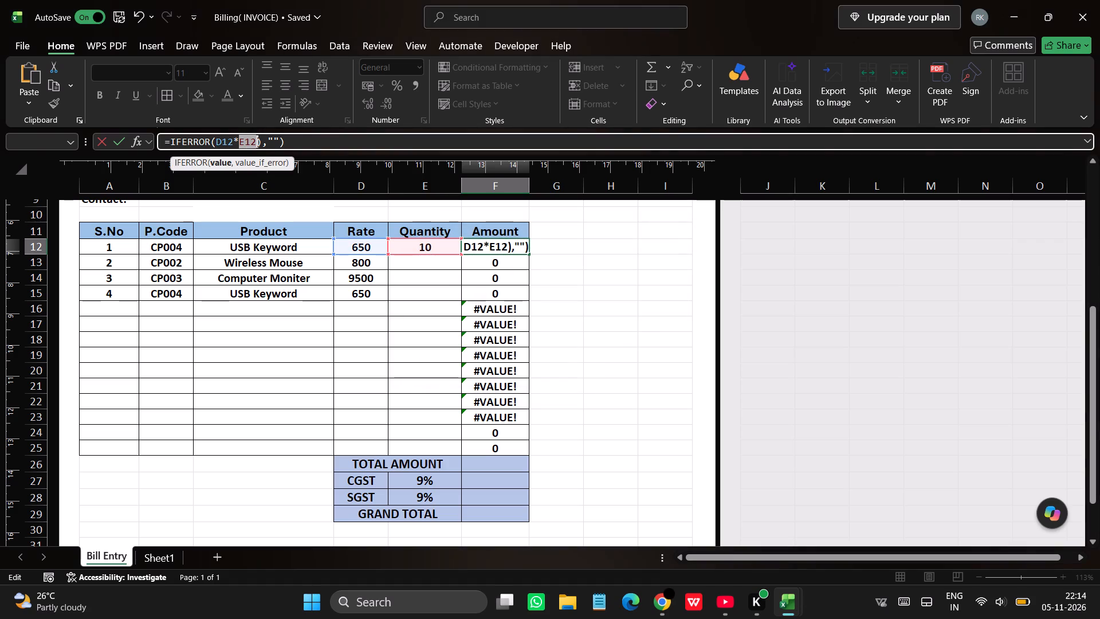
# Erase the entire formula from the first Amount cell, F12.
pyautogui.click(513, 248)
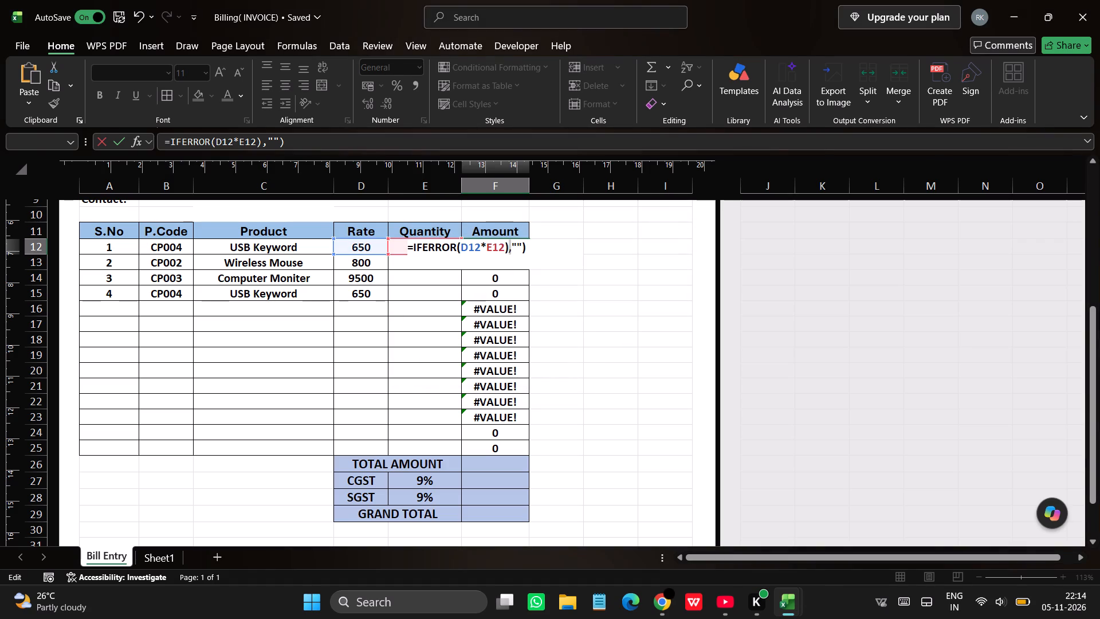
pyautogui.click(290, 138)
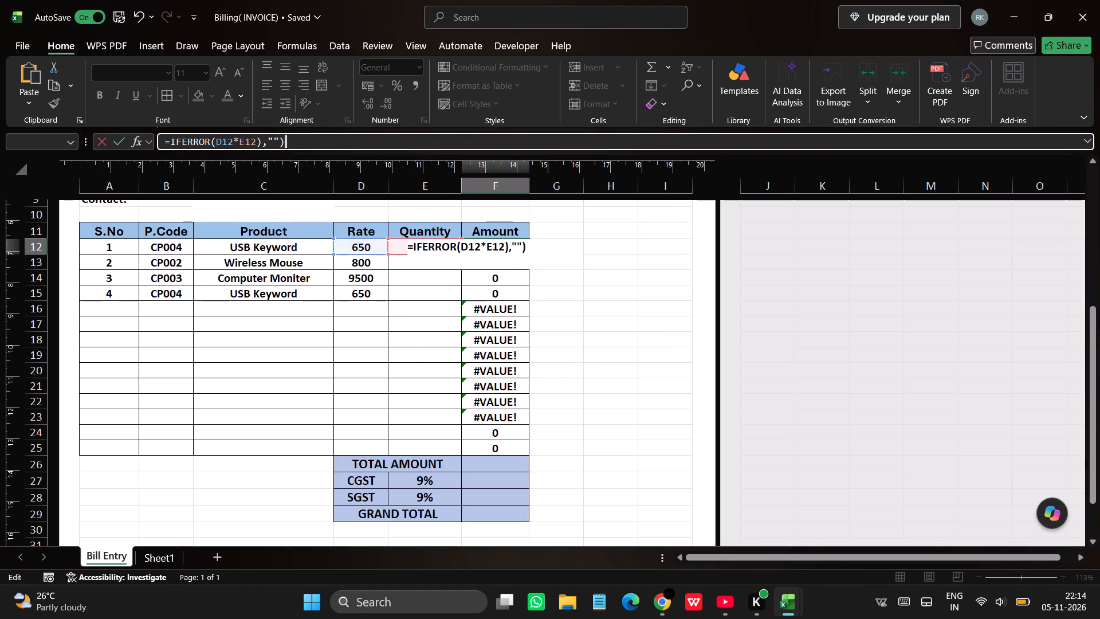
pyautogui.press('BackSpace')
pyautogui.press('BackSpace')
pyautogui.press('BackSpace')
pyautogui.press('BackSpace')
pyautogui.press('BackSpace')
pyautogui.press('BackSpace')
pyautogui.press('BackSpace')
pyautogui.press('BackSpace')
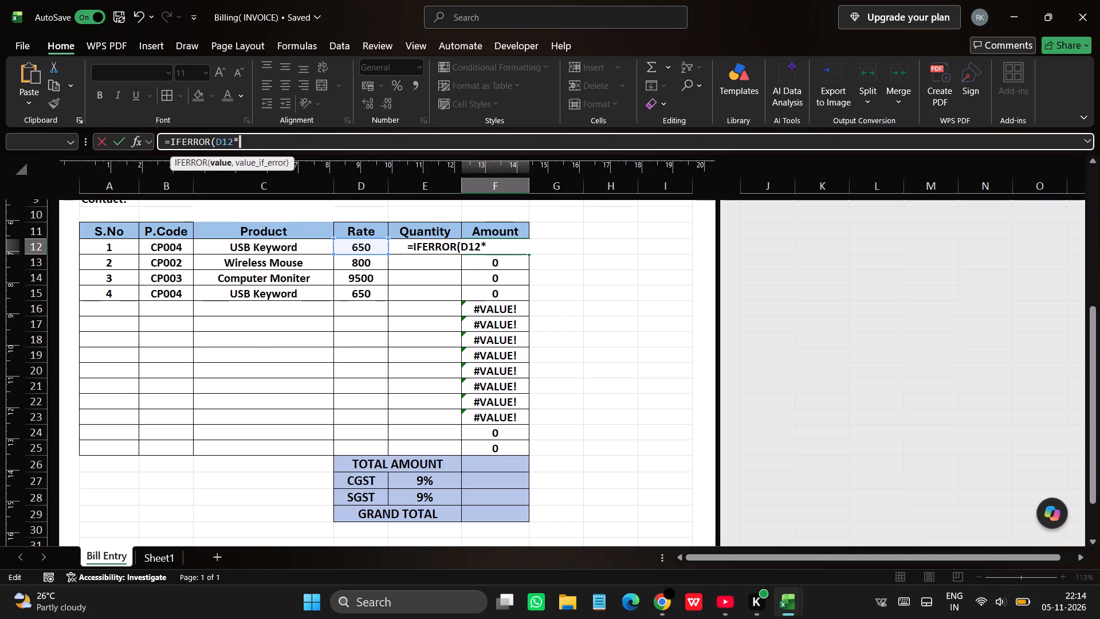
pyautogui.press('BackSpace')
pyautogui.press('BackSpace')
pyautogui.press('BackSpace')
pyautogui.press('BackSpace')
pyautogui.press('BackSpace')
pyautogui.press('BackSpace')
pyautogui.press('BackSpace')
pyautogui.press('BackSpace')
pyautogui.press('BackSpace')
pyautogui.press('BackSpace')
pyautogui.press('BackSpace')
pyautogui.press('BackSpace')
pyautogui.press('BackSpace')
pyautogui.press('BackSpace')
pyautogui.press('BackSpace')
pyautogui.press('BackSpace')
pyautogui.press('BackSpace')
pyautogui.press('BackSpace')
pyautogui.press('BackSpace')
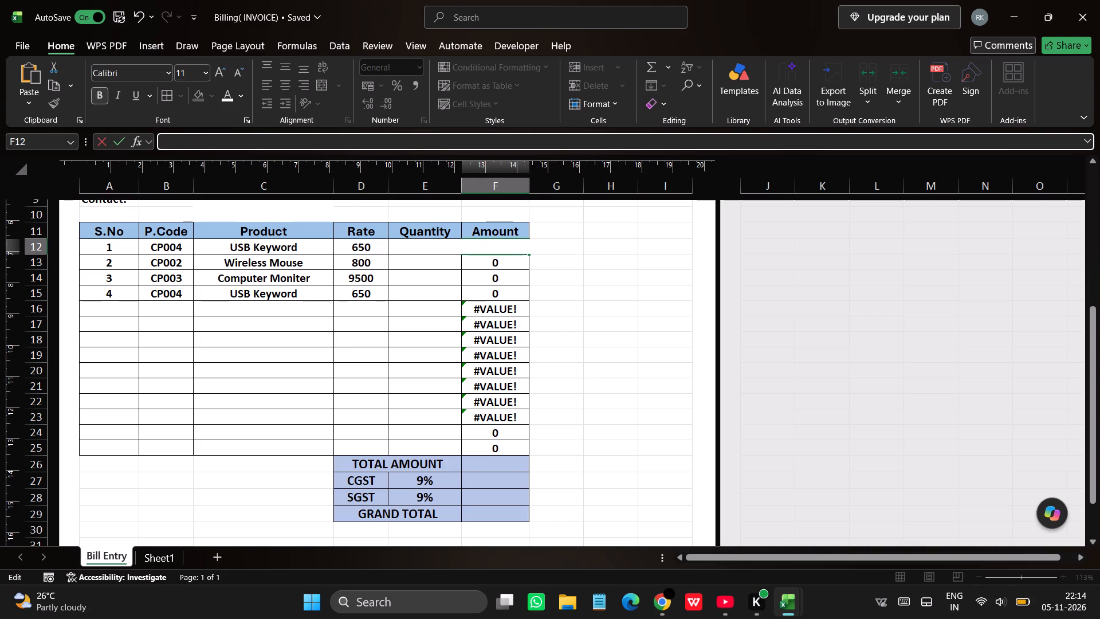
pyautogui.click(486, 264)
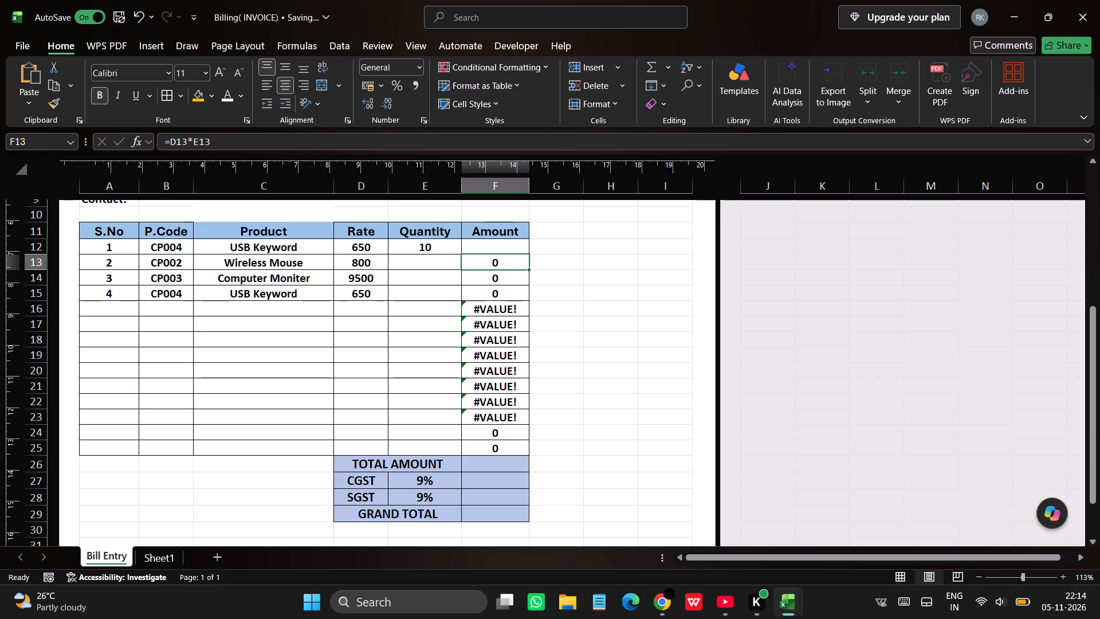
# Clear the contents of the Amount column for all item rows, F12 to F25.
pyautogui.moveTo(513, 257); pyautogui.dragTo(513, 262)
pyautogui.moveTo(513, 262); pyautogui.dragTo(509, 470)
pyautogui.click(509, 470)
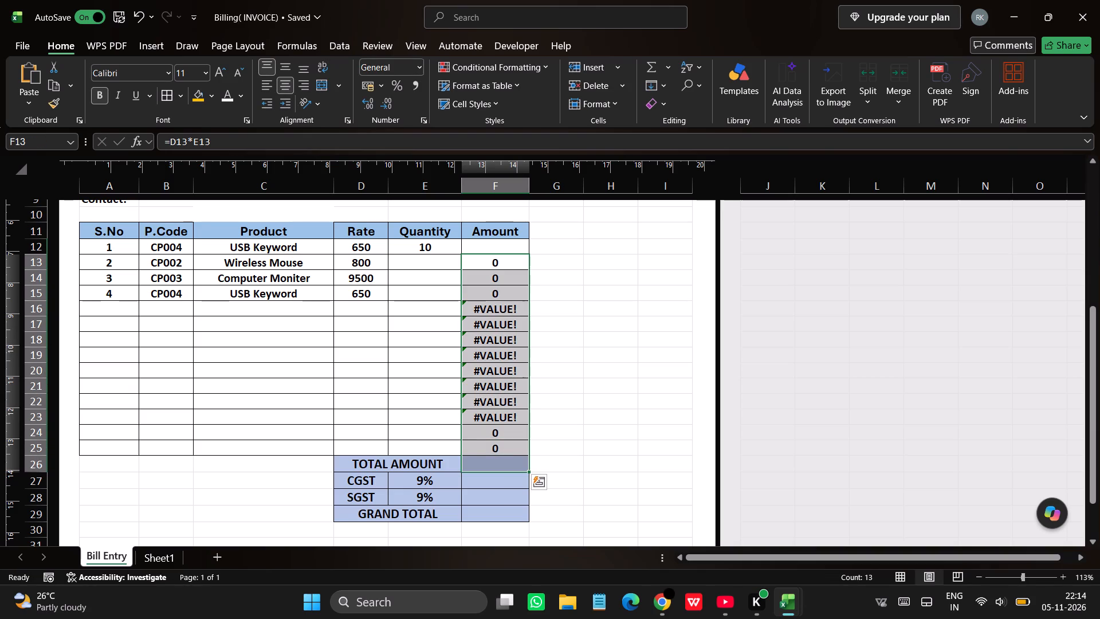
pyautogui.moveTo(516, 418); pyautogui.dragTo(506, 253)
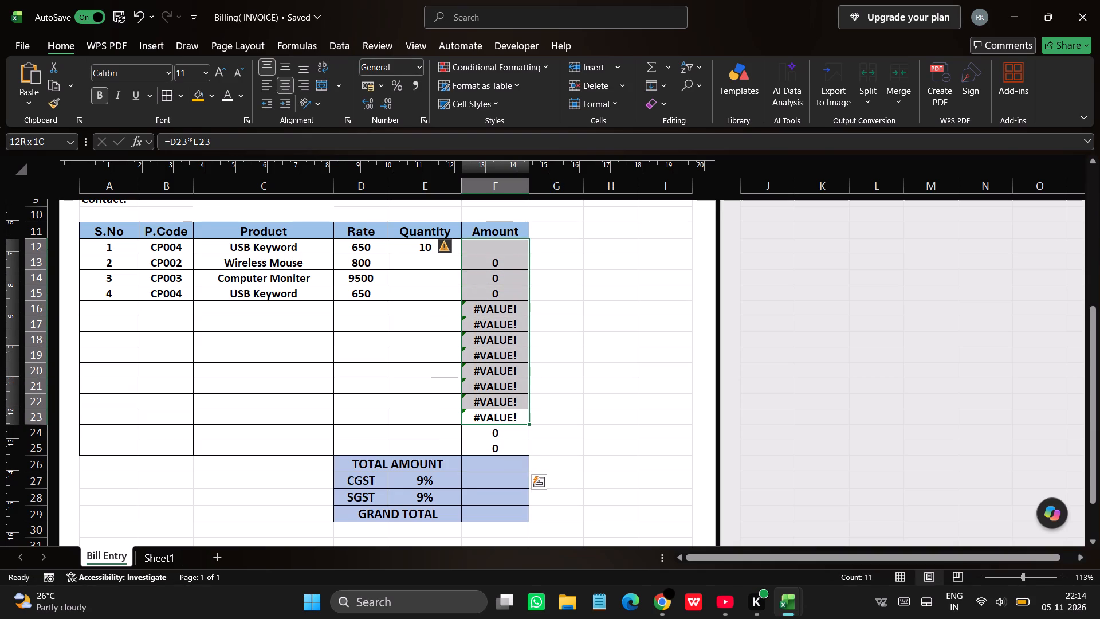
pyautogui.moveTo(506, 253); pyautogui.dragTo(497, 416)
pyautogui.click(497, 416)
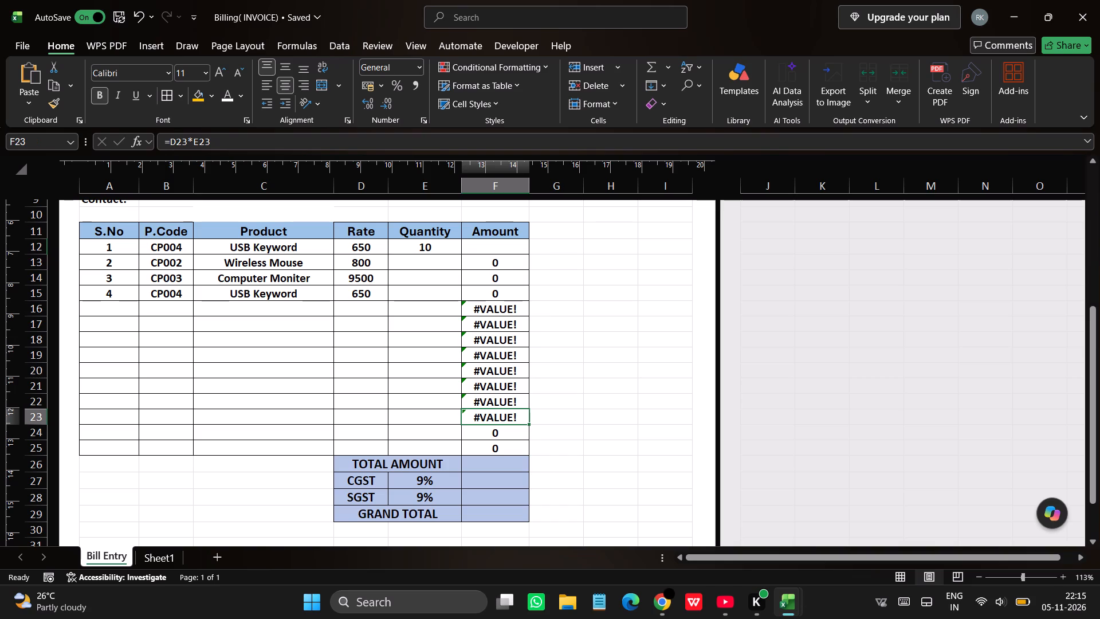
pyautogui.moveTo(496, 418); pyautogui.dragTo(495, 272)
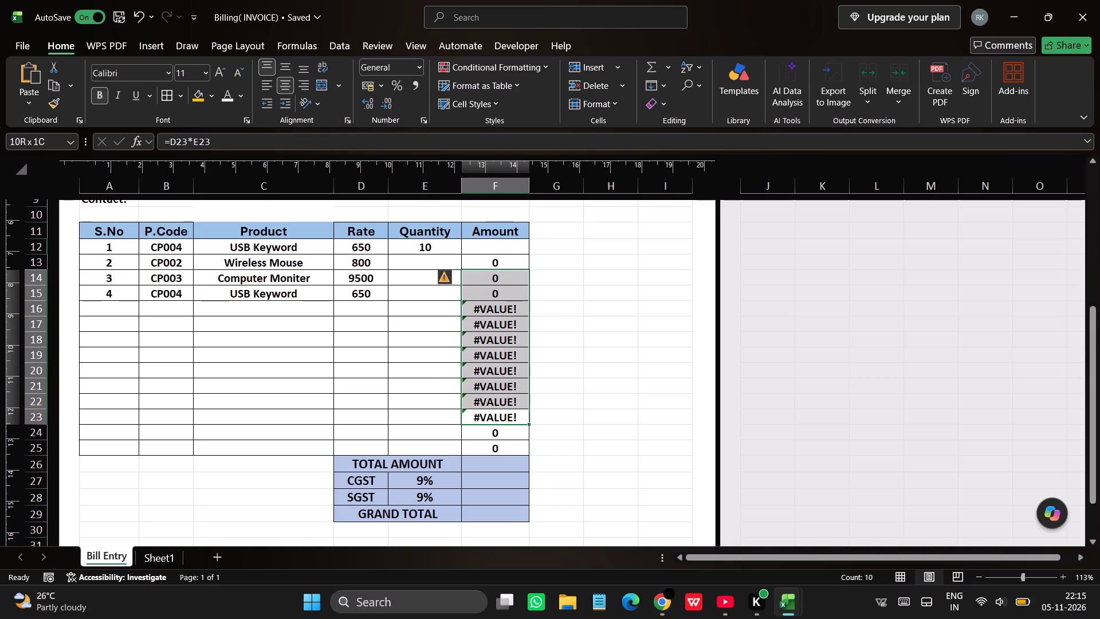
pyautogui.moveTo(495, 272); pyautogui.dragTo(495, 271)
pyautogui.press('BackSpace')
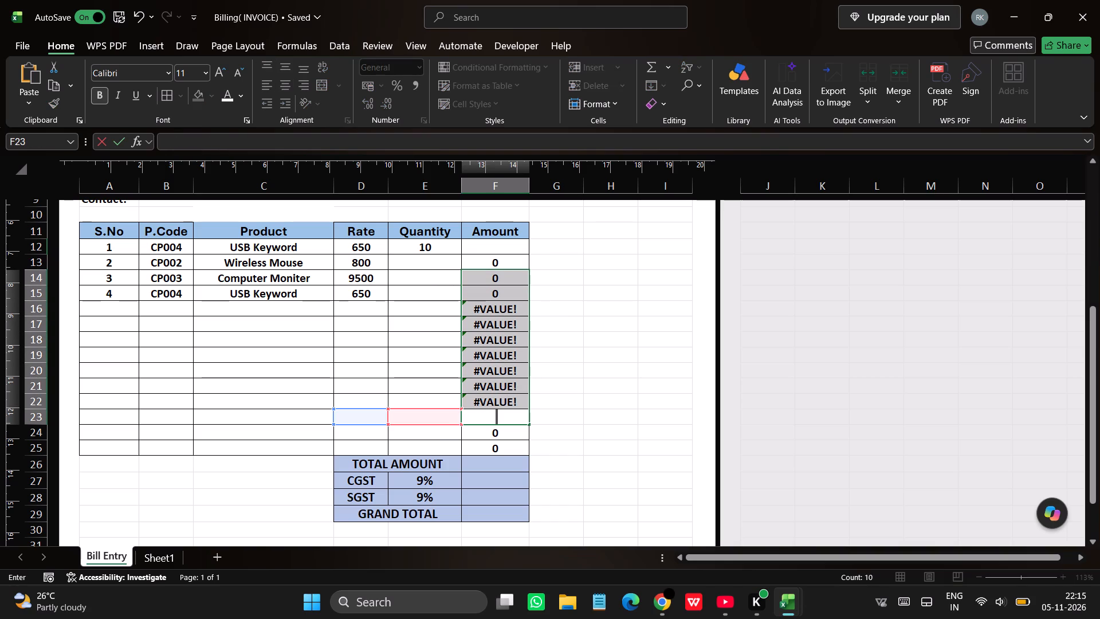
pyautogui.press('Delete')
pyautogui.click(495, 246)
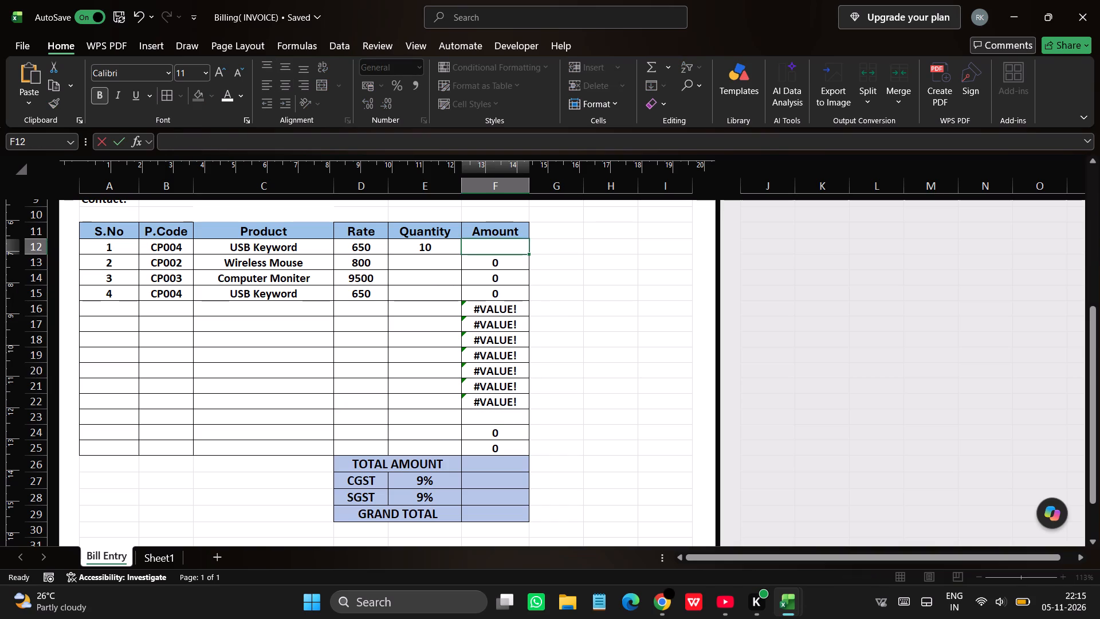
pyautogui.moveTo(495, 246); pyautogui.dragTo(500, 451)
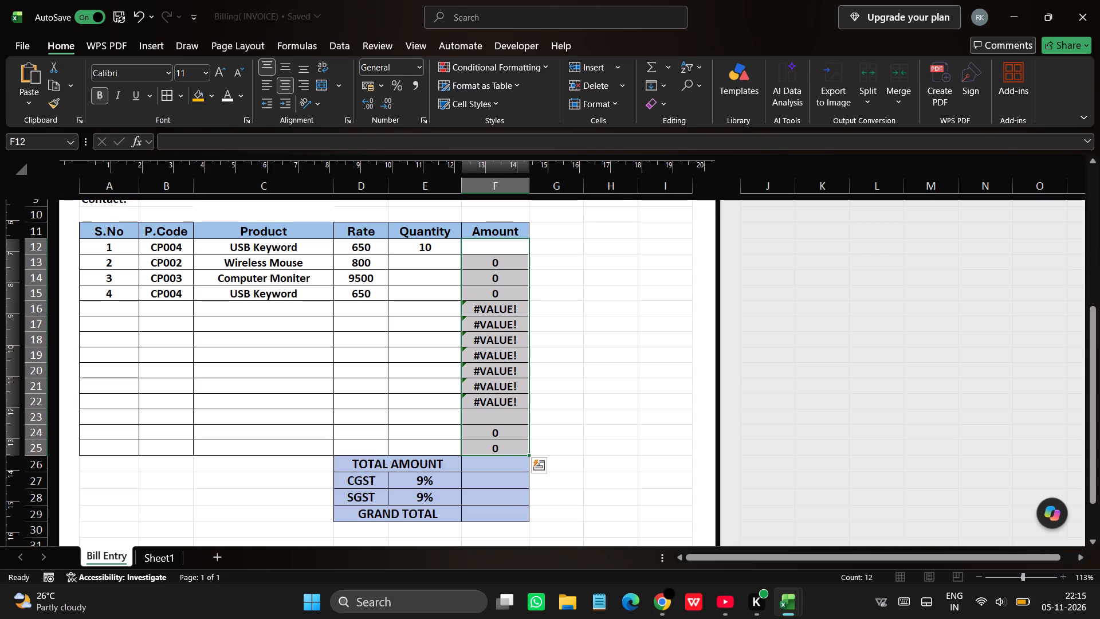
pyautogui.press('Delete')
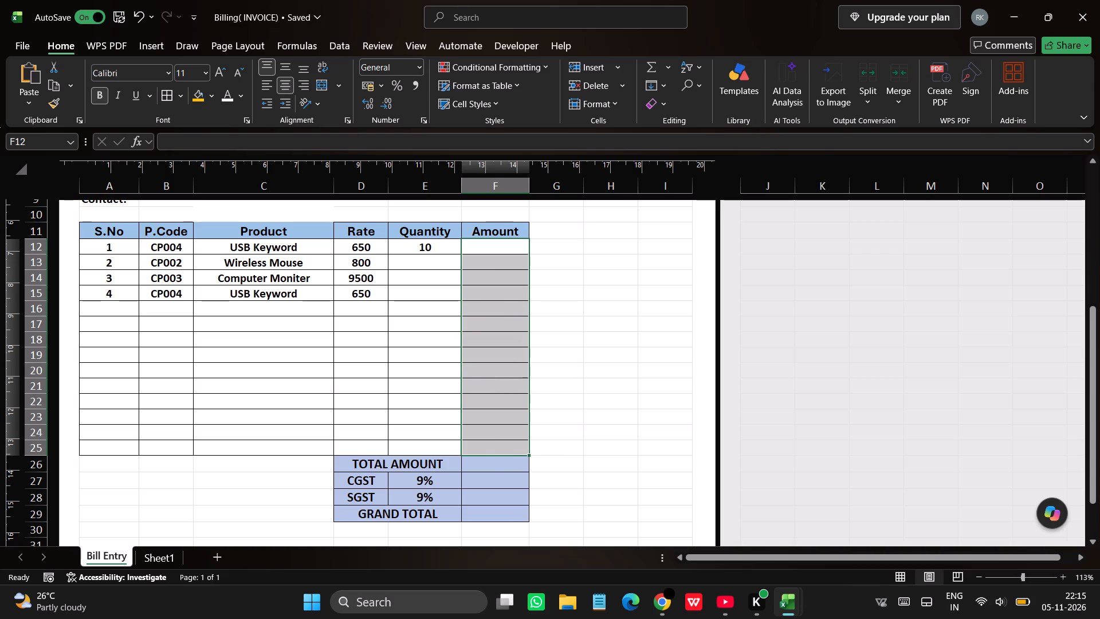
# Enter the error-checked formula =IFERROR(D12*E12,"") in the first Amount cell, F12, and fill it down the Amount column.
pyautogui.click(497, 244)
pyautogui.press('=')
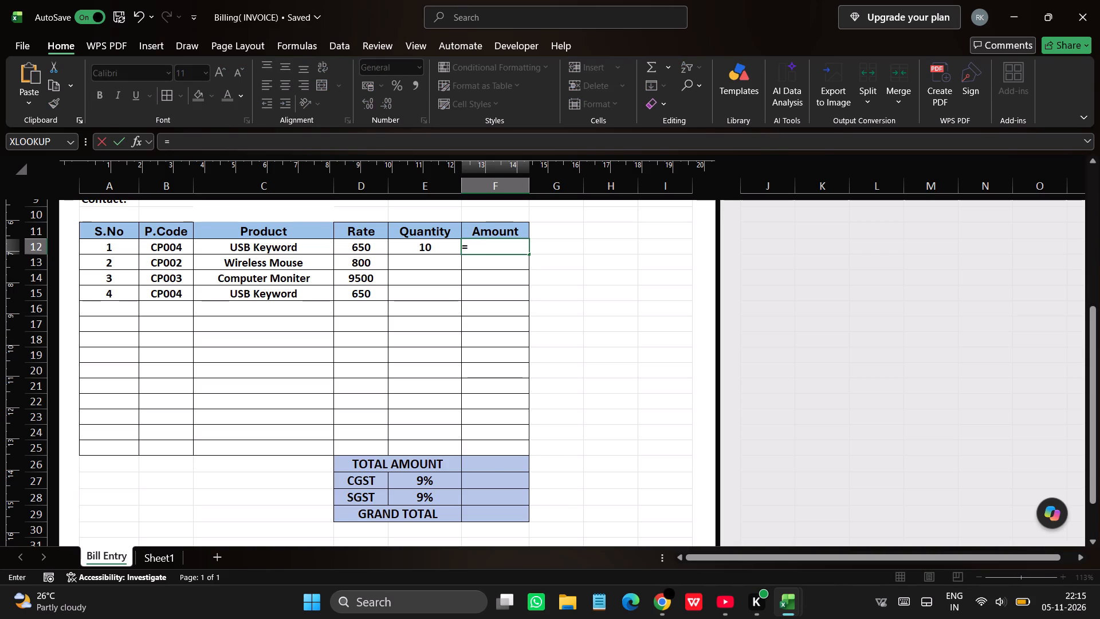
pyautogui.press('i')
pyautogui.write('FERR')
pyautogui.write('OR')
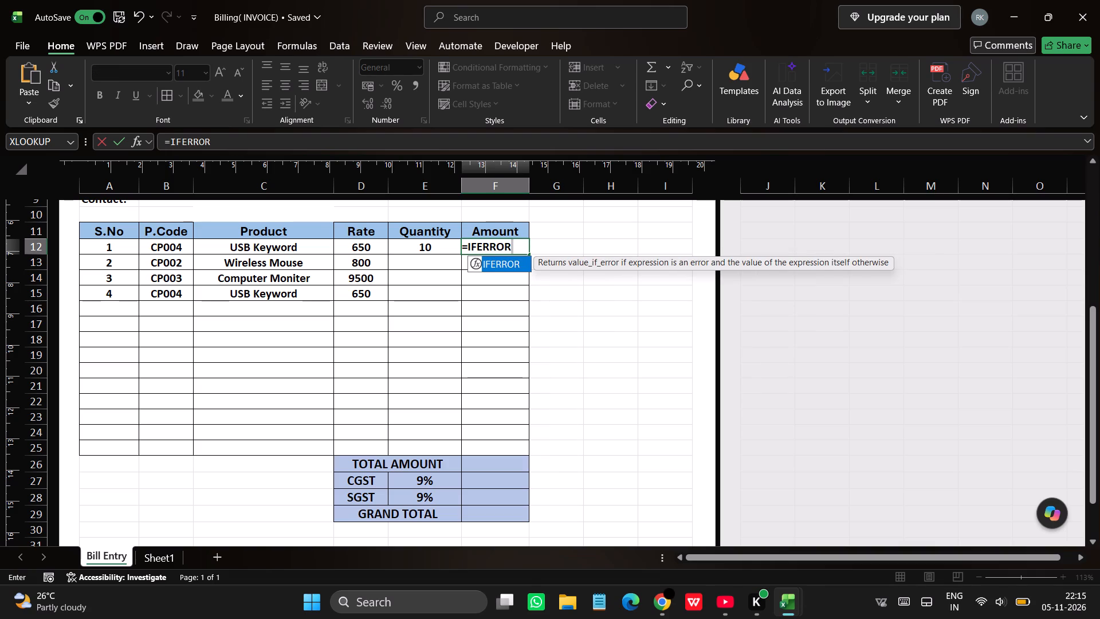
pyautogui.hotkey('shift', '(')
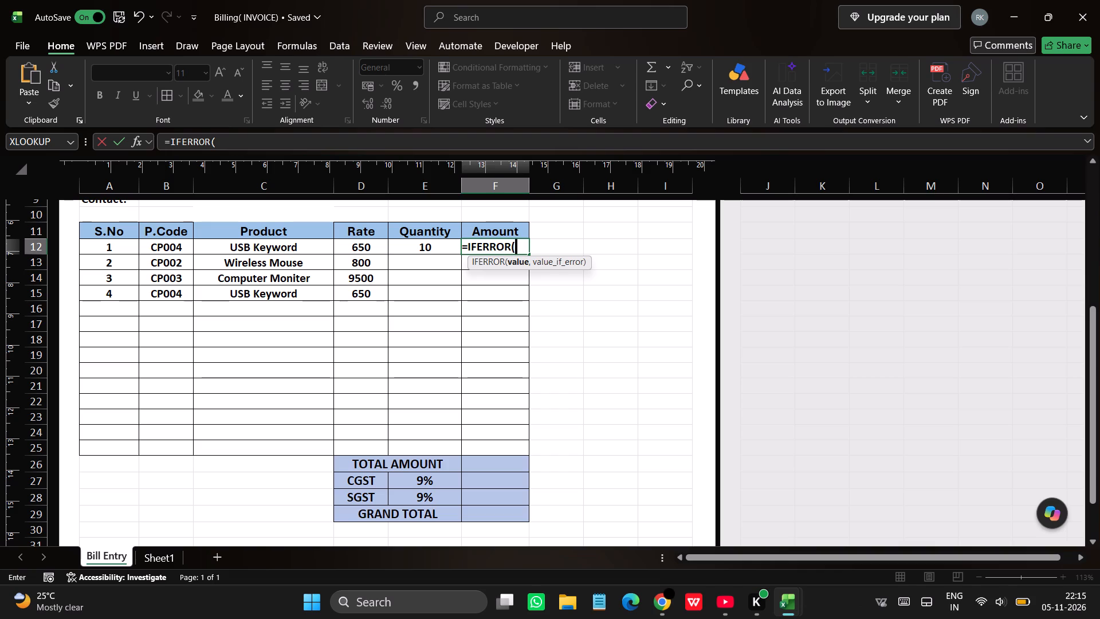
pyautogui.click(370, 242)
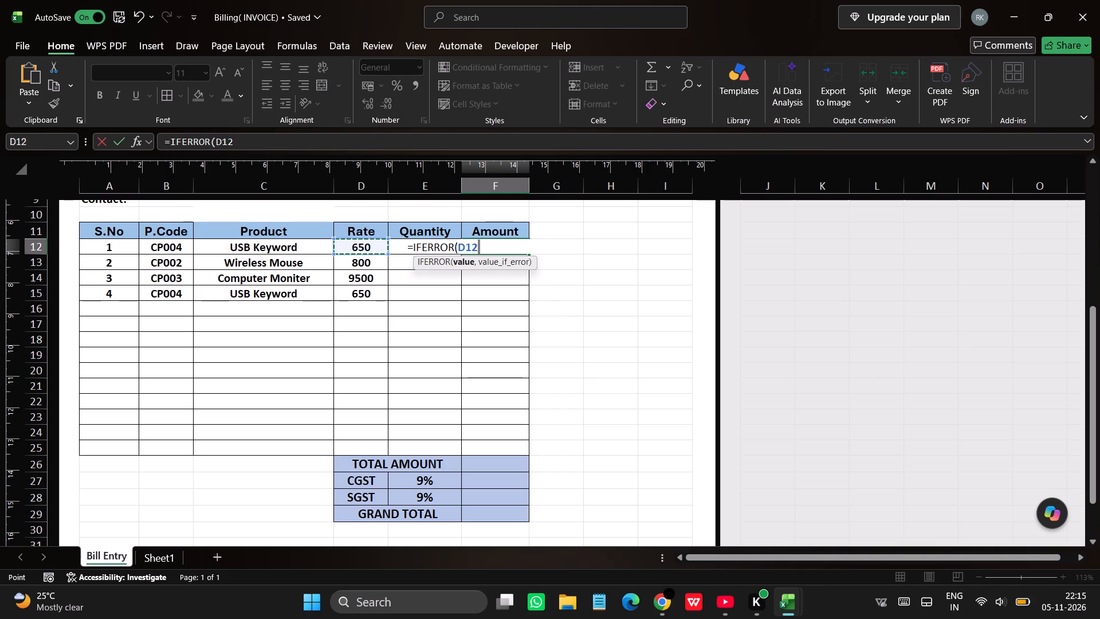
pyautogui.hotkey('shift', '*')
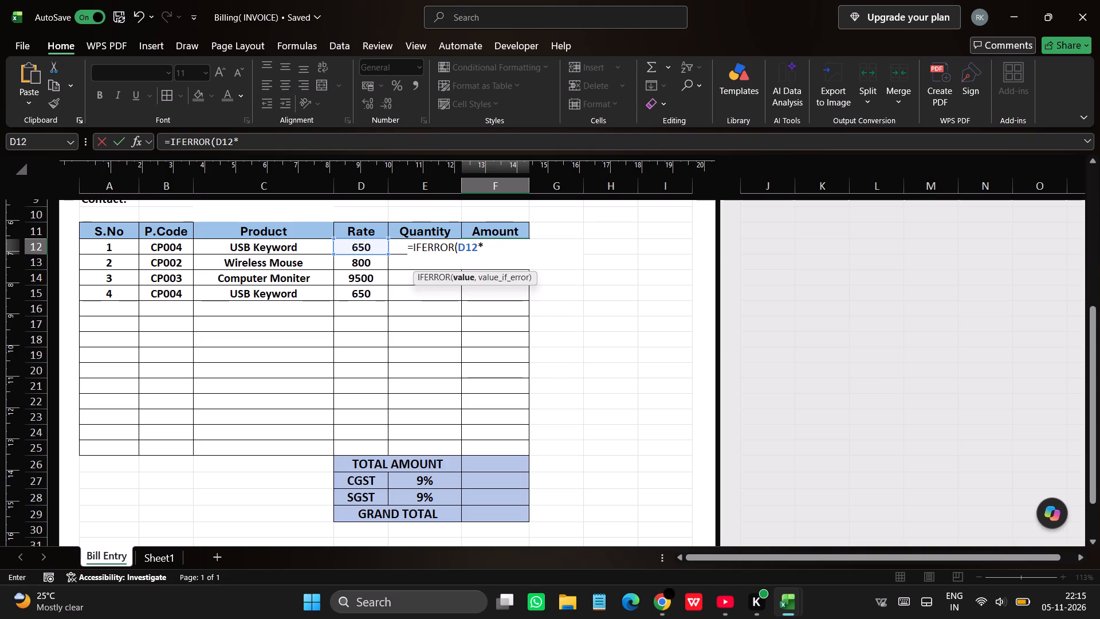
pyautogui.click(399, 250)
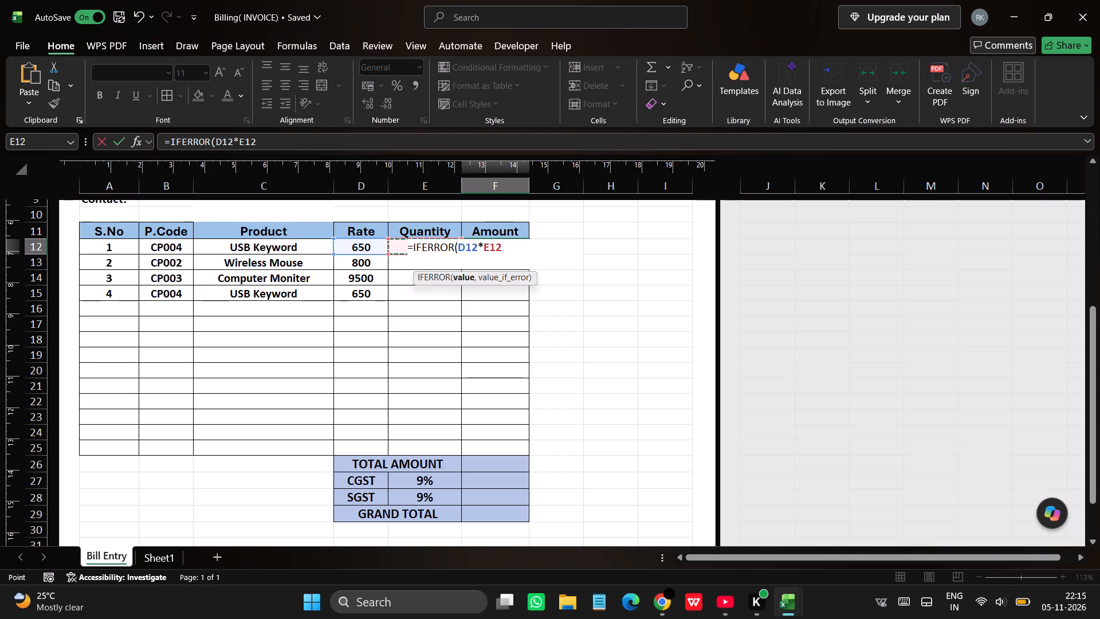
# Complete the first Amount cell's formula, F12, as =IFERROR(D12*E12,"") and fill it down the Amount column to F24.
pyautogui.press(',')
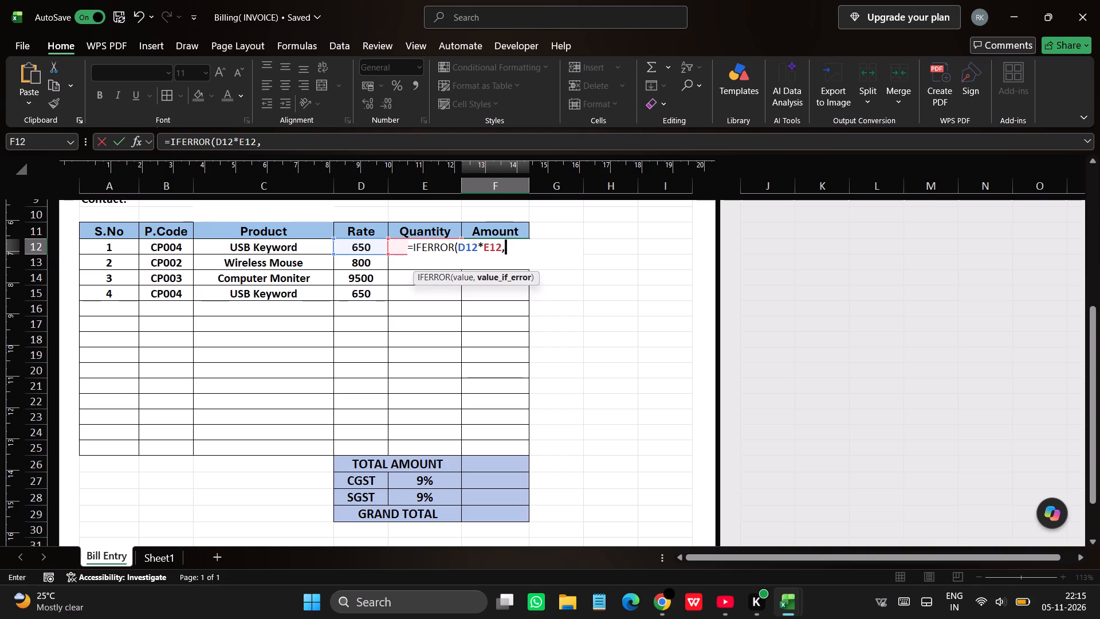
pyautogui.hotkey('shift', '"')
pyautogui.hotkey('shift', '"')
pyautogui.press('Return')
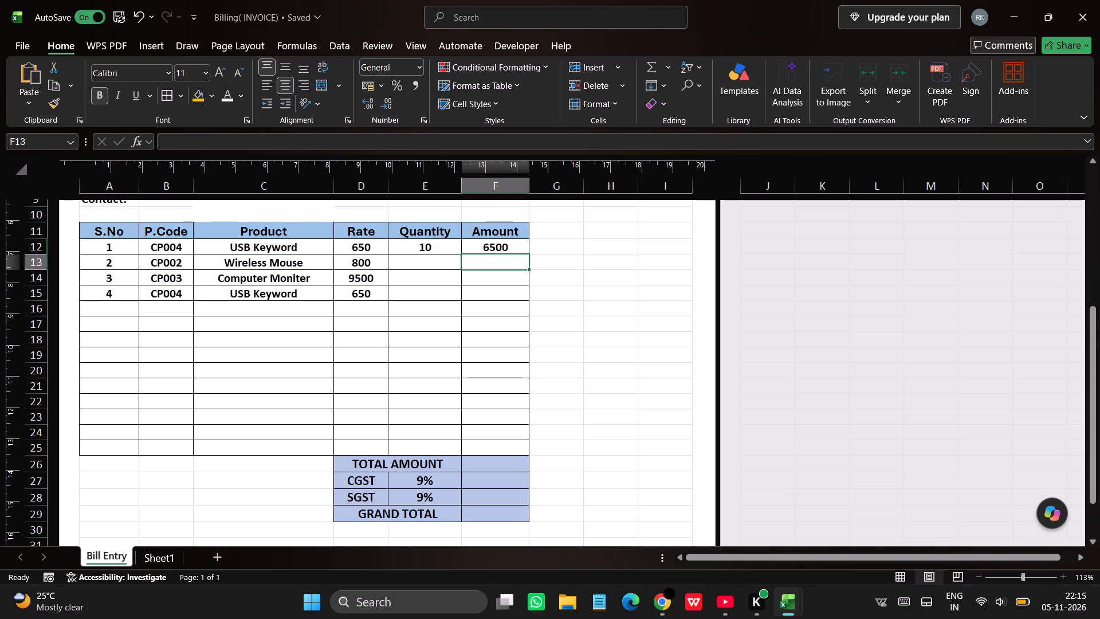
pyautogui.moveTo(523, 247); pyautogui.dragTo(529, 256)
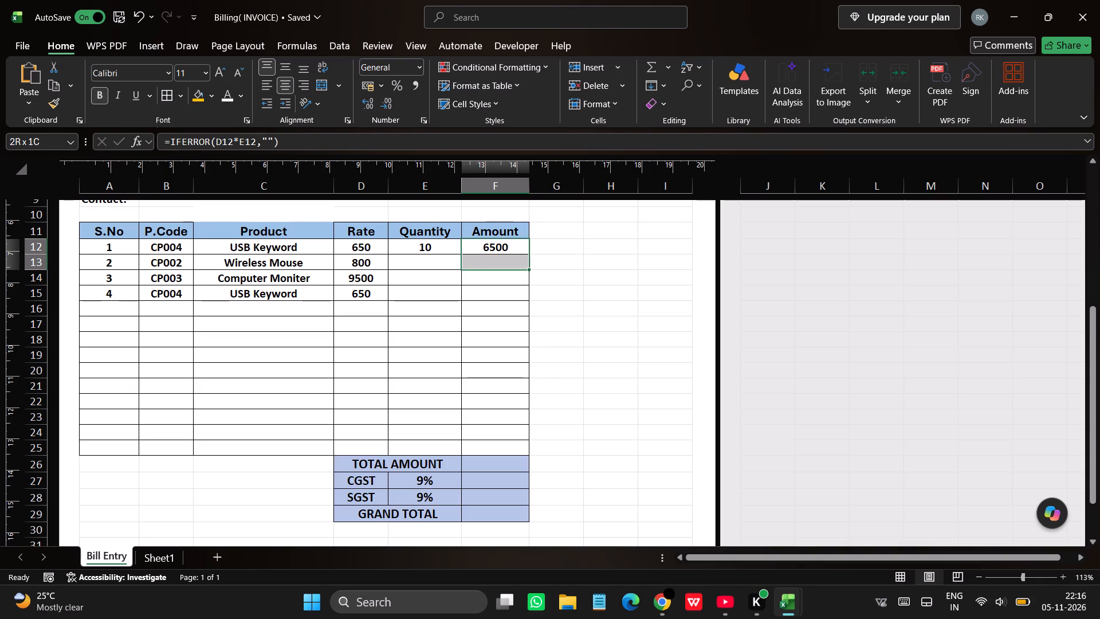
pyautogui.moveTo(529, 256); pyautogui.dragTo(527, 254)
pyautogui.doubleClick(527, 254)
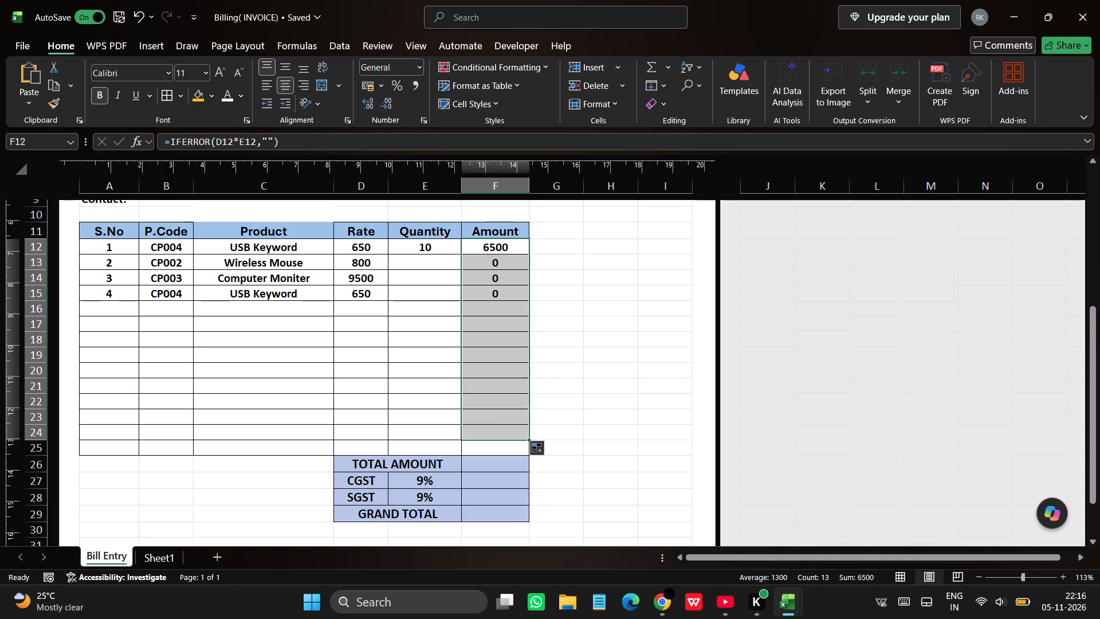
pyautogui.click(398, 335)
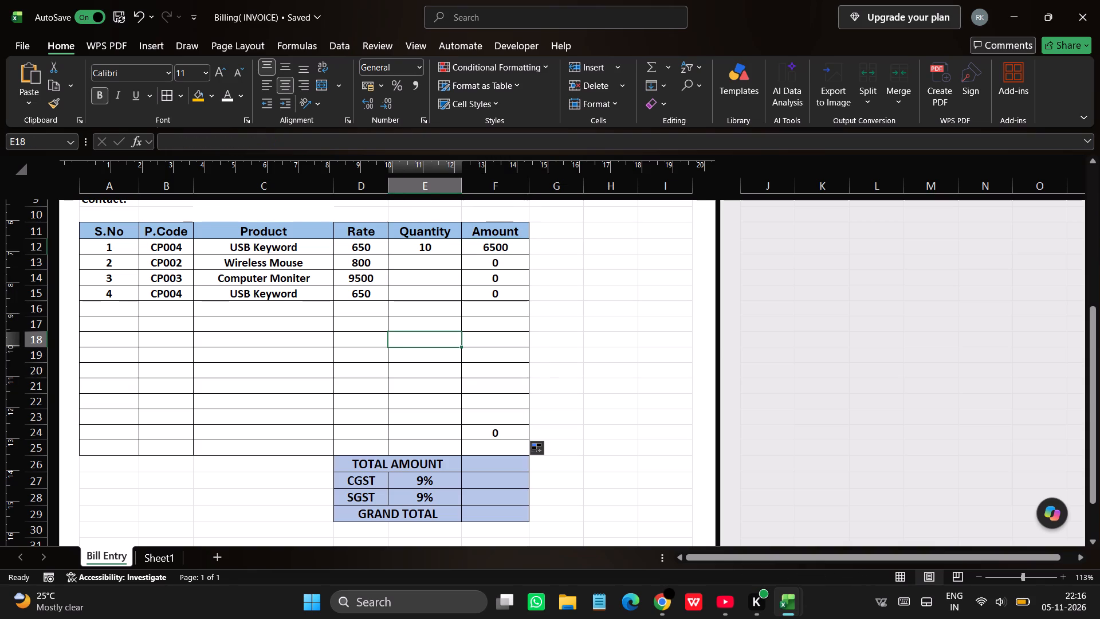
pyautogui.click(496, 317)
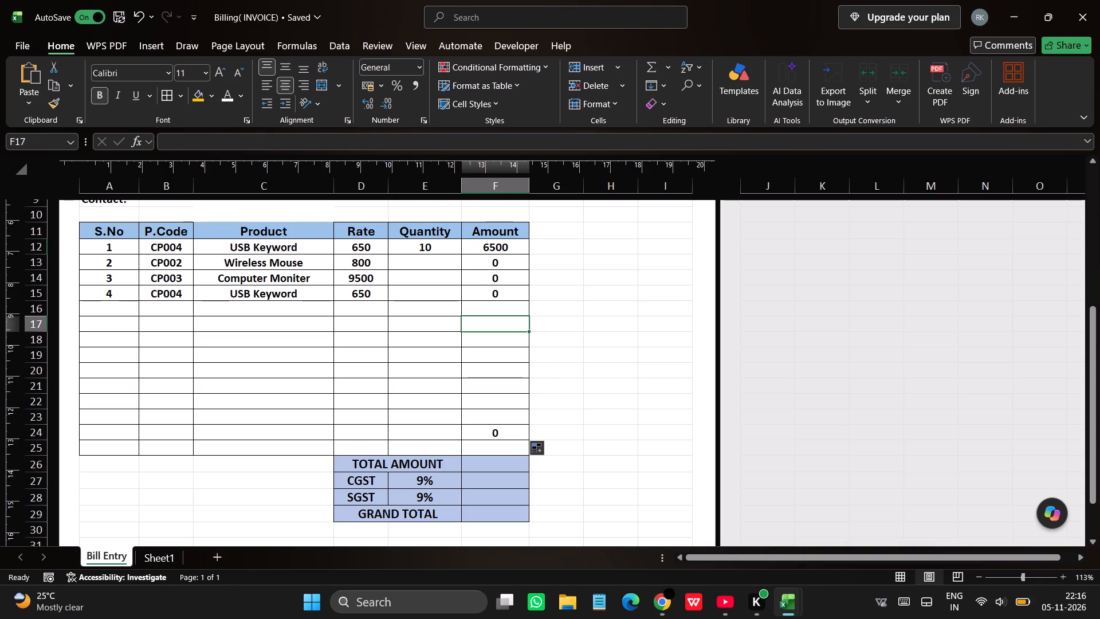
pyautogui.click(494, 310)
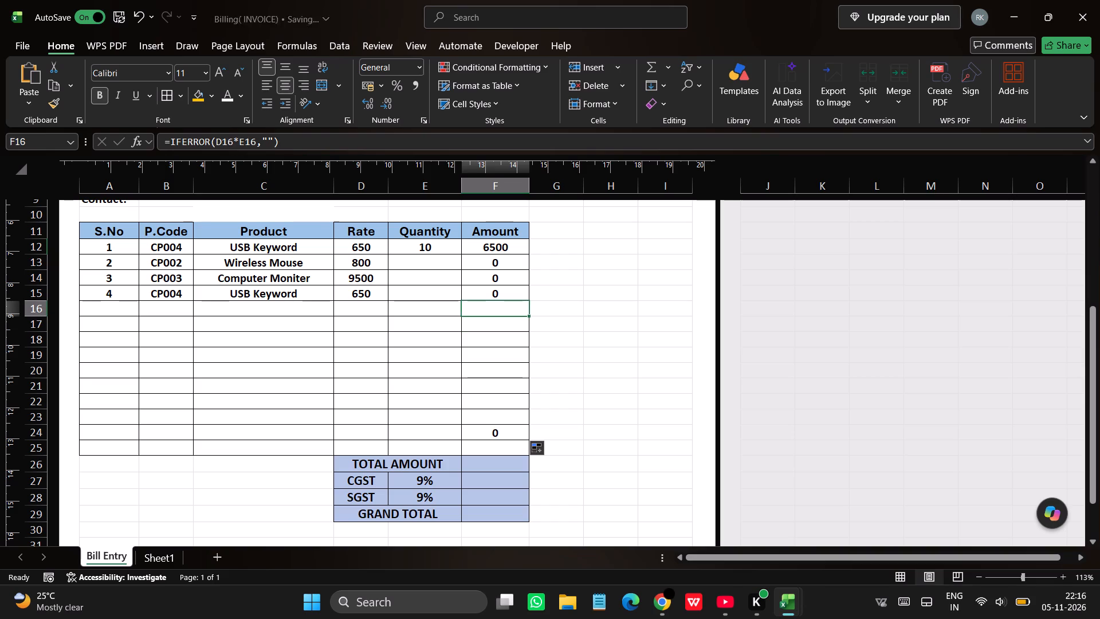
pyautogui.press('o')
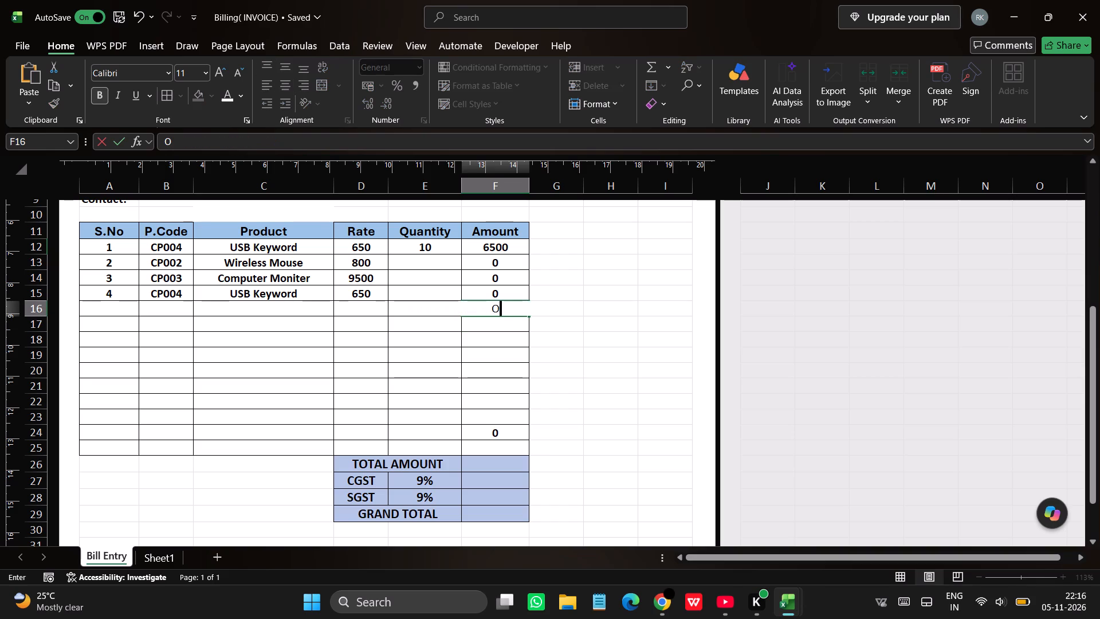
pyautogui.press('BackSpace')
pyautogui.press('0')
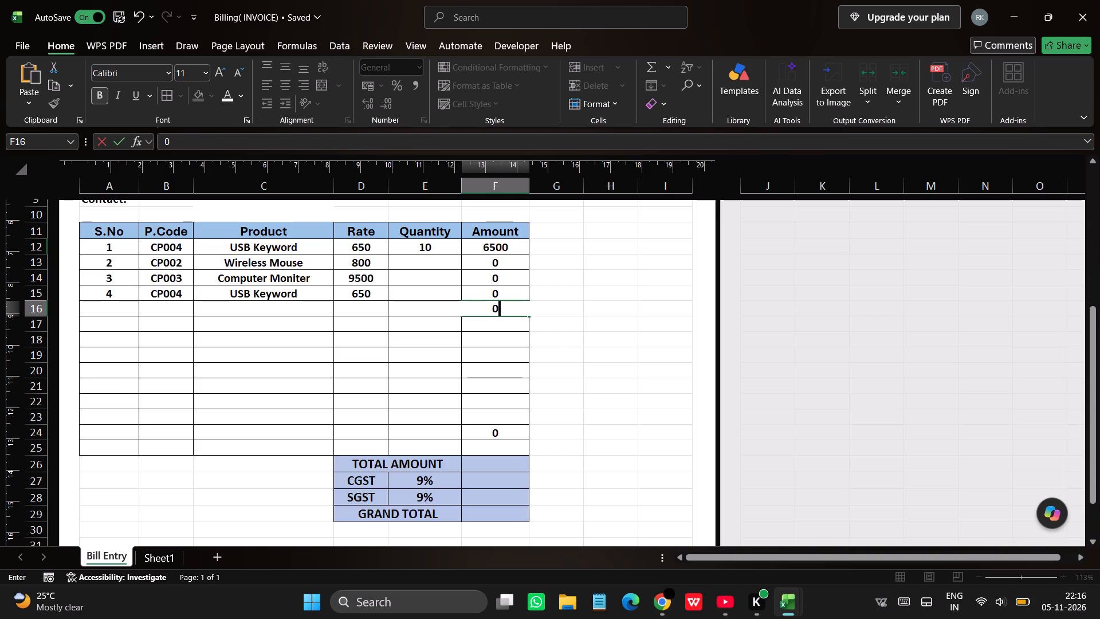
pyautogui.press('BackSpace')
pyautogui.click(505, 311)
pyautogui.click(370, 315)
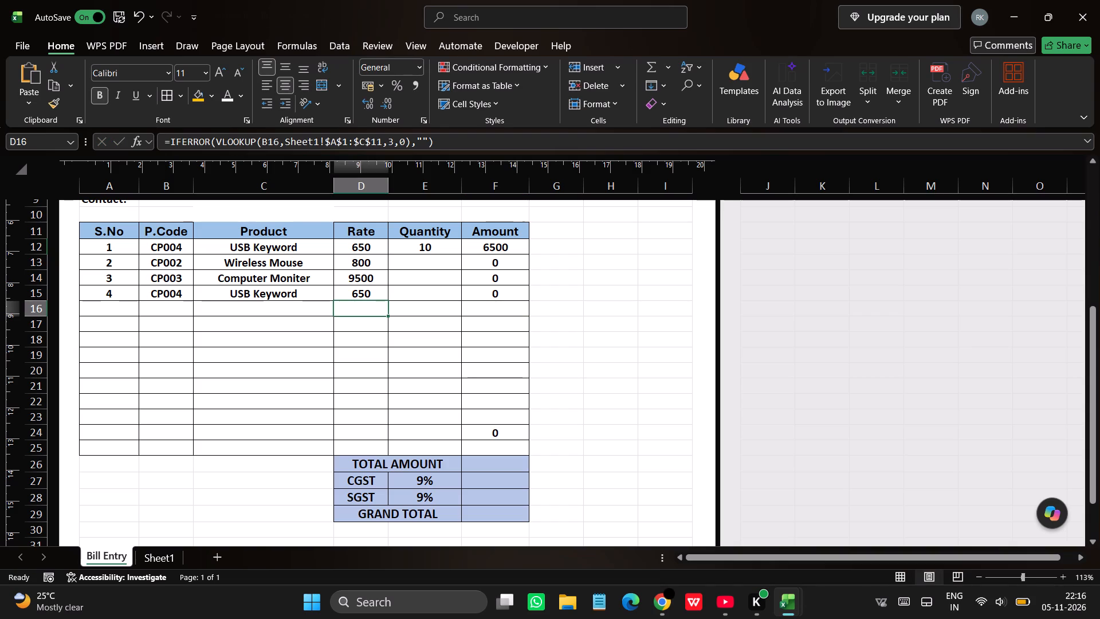
# Clear the stray Amount value from the empty item row in F24.
pyautogui.click(508, 313)
pyautogui.click(501, 410)
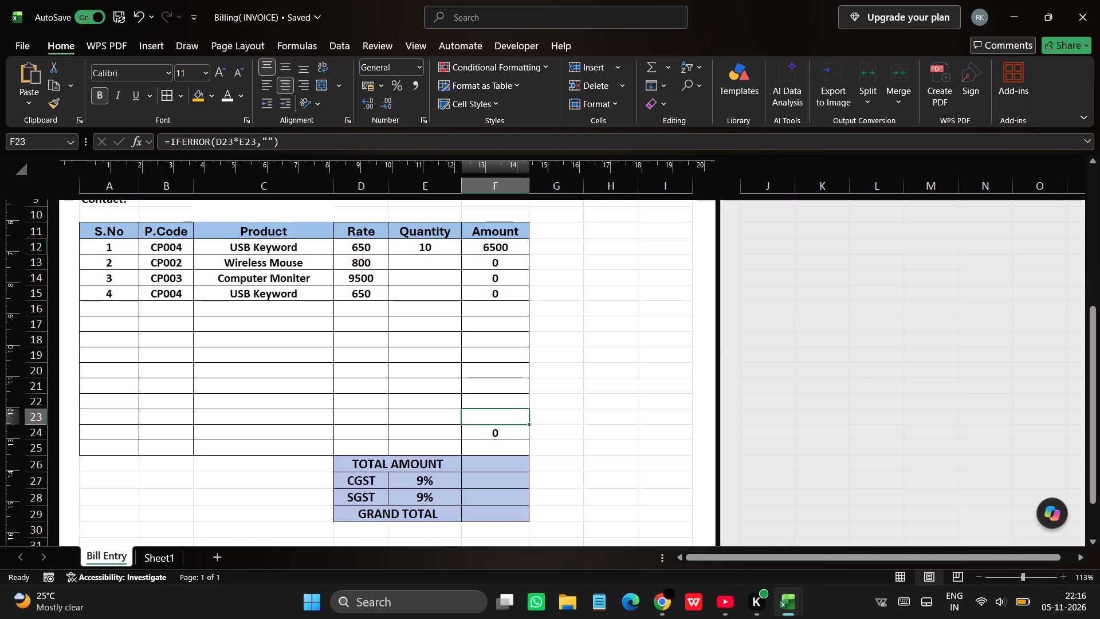
pyautogui.click(510, 437)
pyautogui.press('BackSpace')
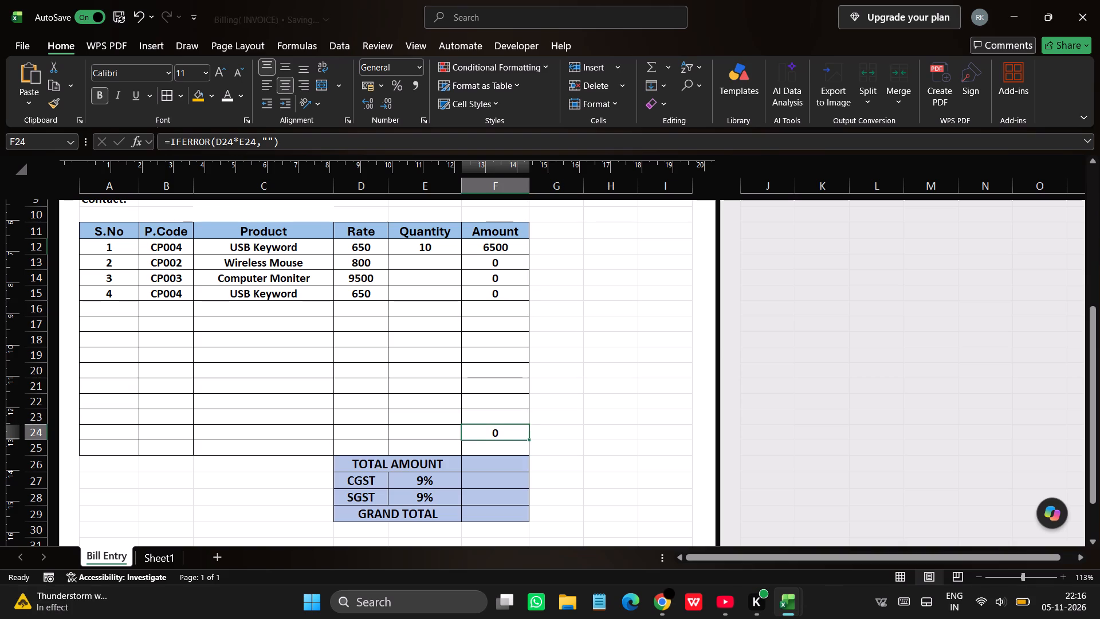
pyautogui.click(521, 319)
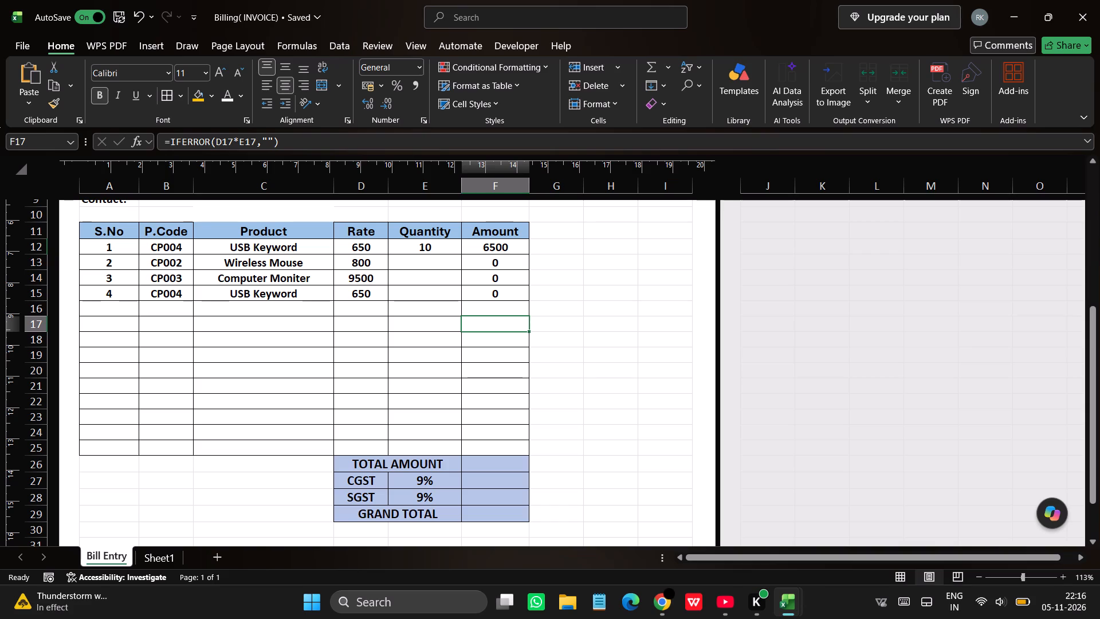
# Enter the quantities 20, 5 and 25 for the second, third and fourth items, in cells E13 to E15.
pyautogui.click(429, 263)
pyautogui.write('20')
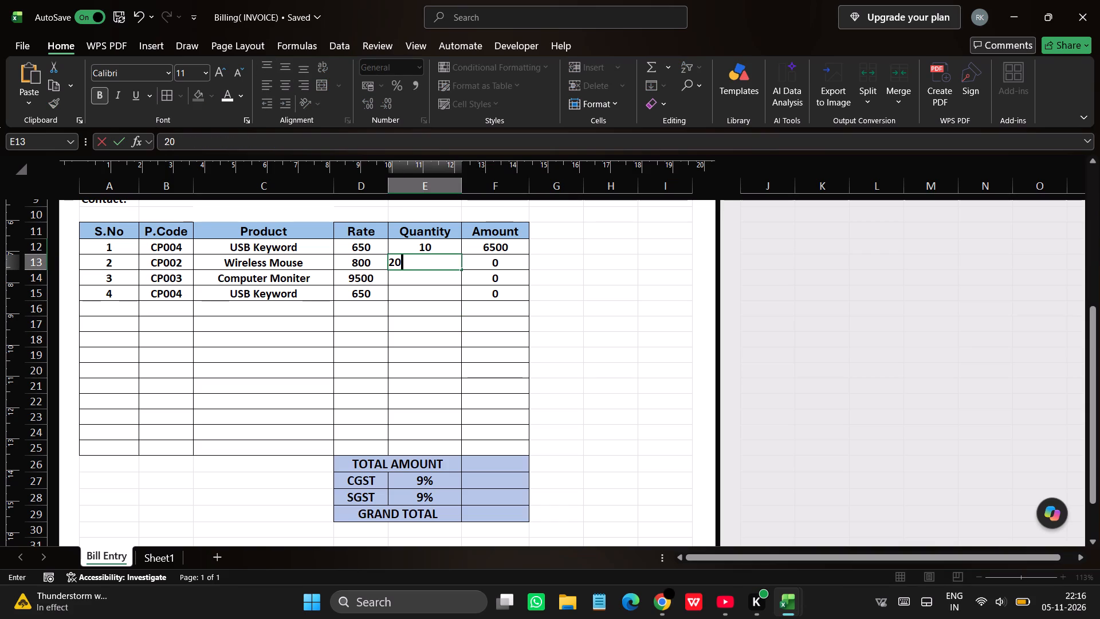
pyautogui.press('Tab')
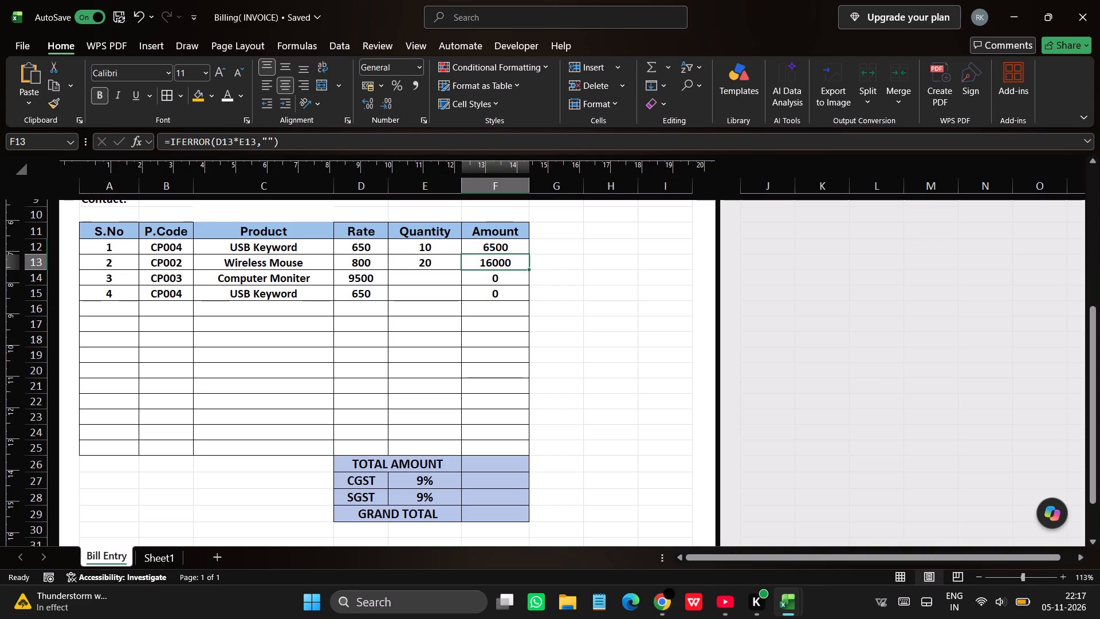
pyautogui.click(433, 281)
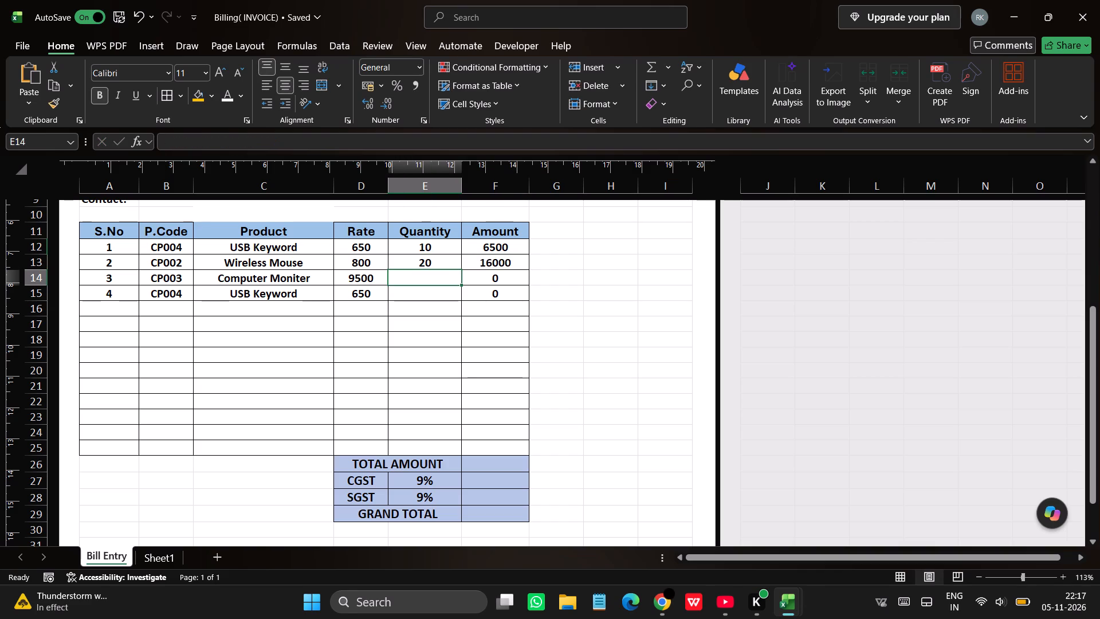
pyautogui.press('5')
pyautogui.press('Return')
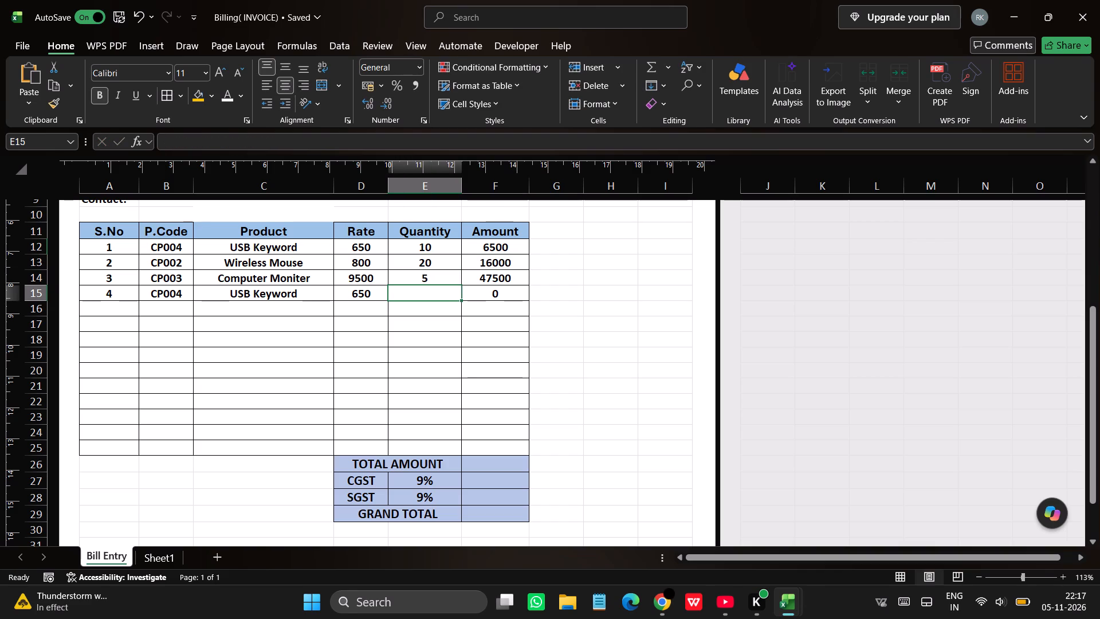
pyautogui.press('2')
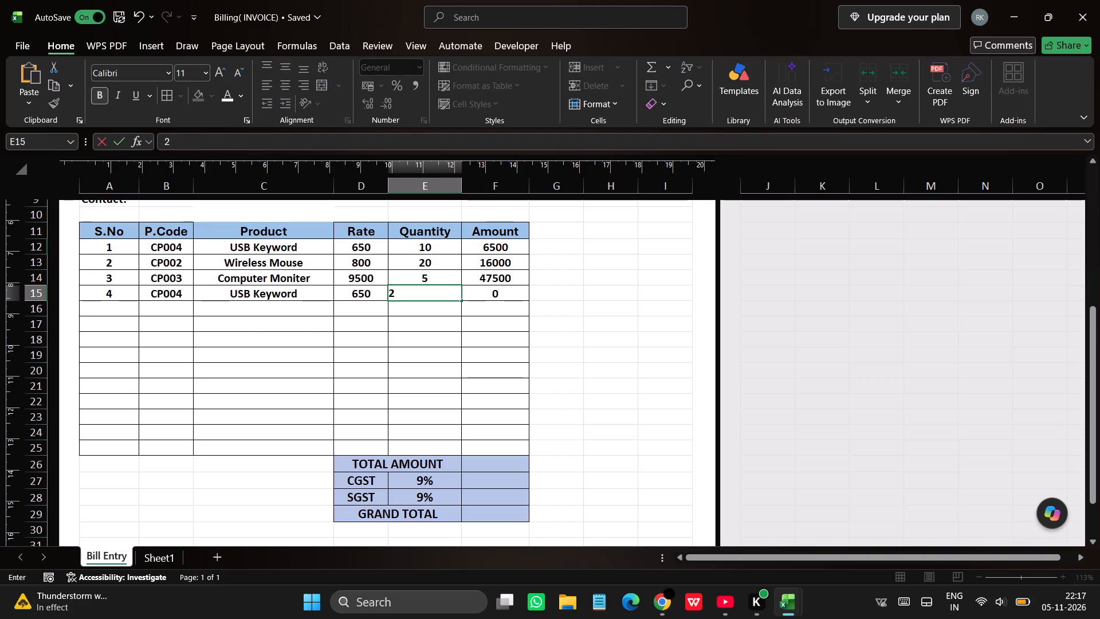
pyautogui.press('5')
pyautogui.press('Return')
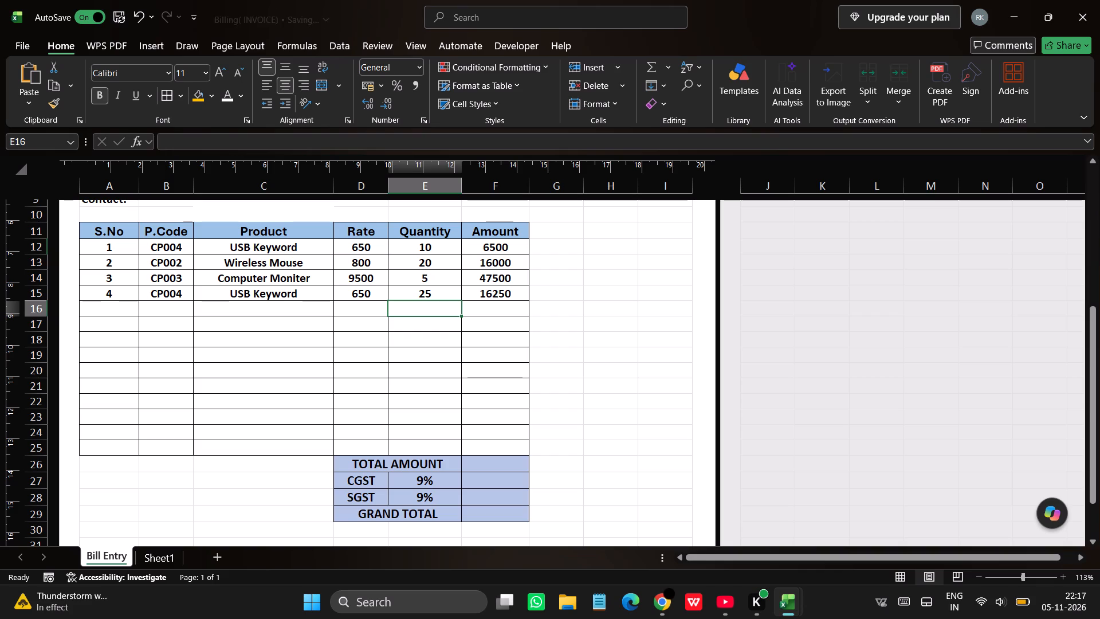
# Apply the comma number style to the Rate column, D11 to D25, and autofit the width of column D.
pyautogui.moveTo(374, 236); pyautogui.dragTo(368, 443)
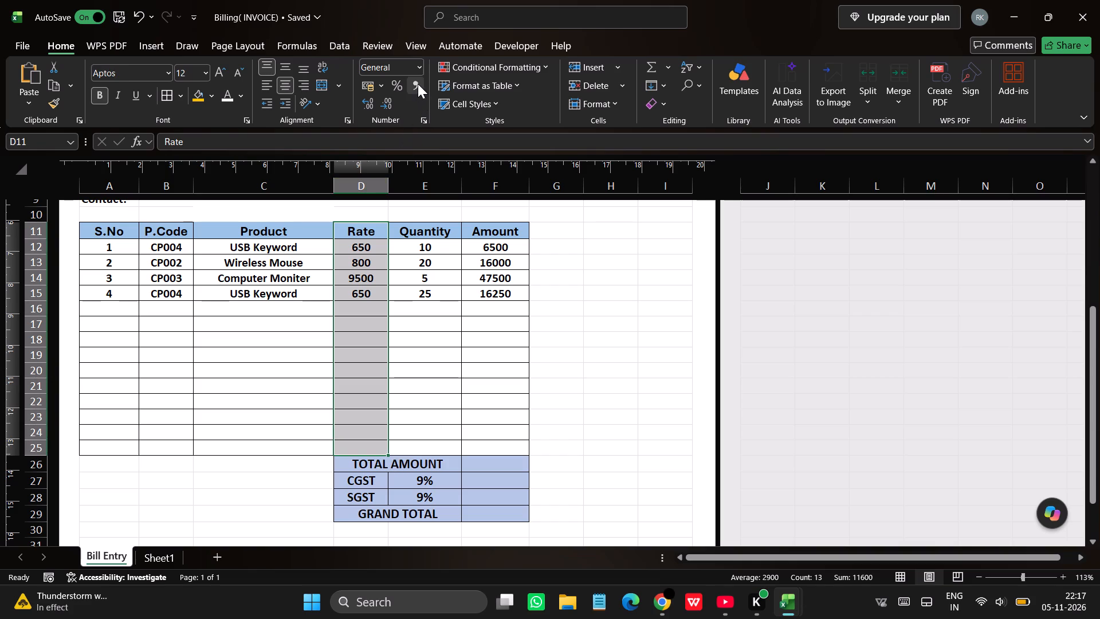
pyautogui.click(418, 84)
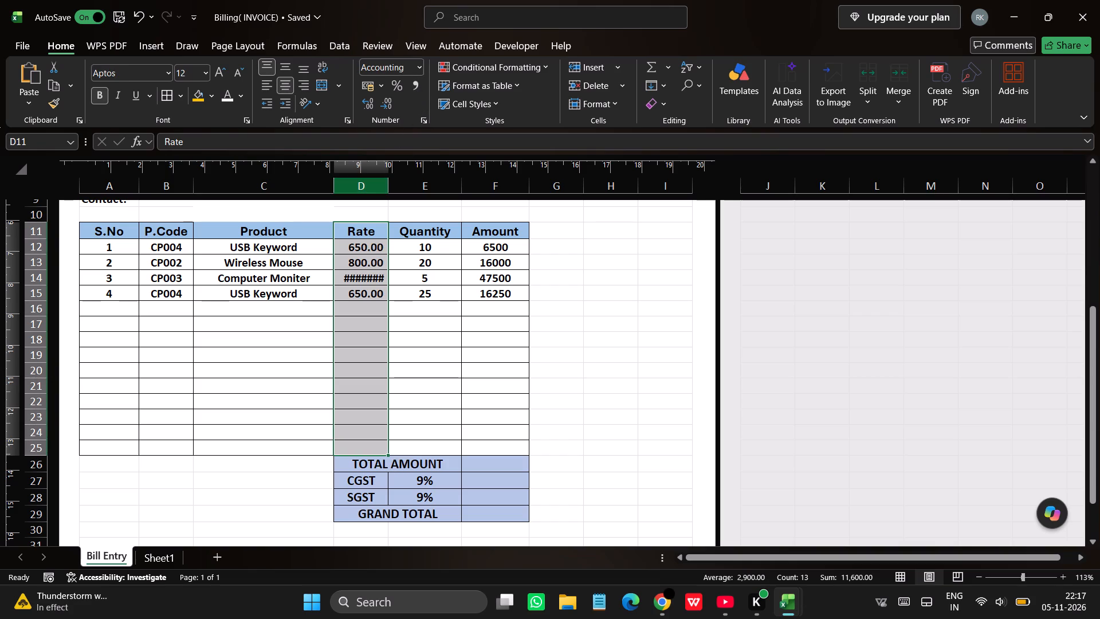
pyautogui.doubleClick(391, 188)
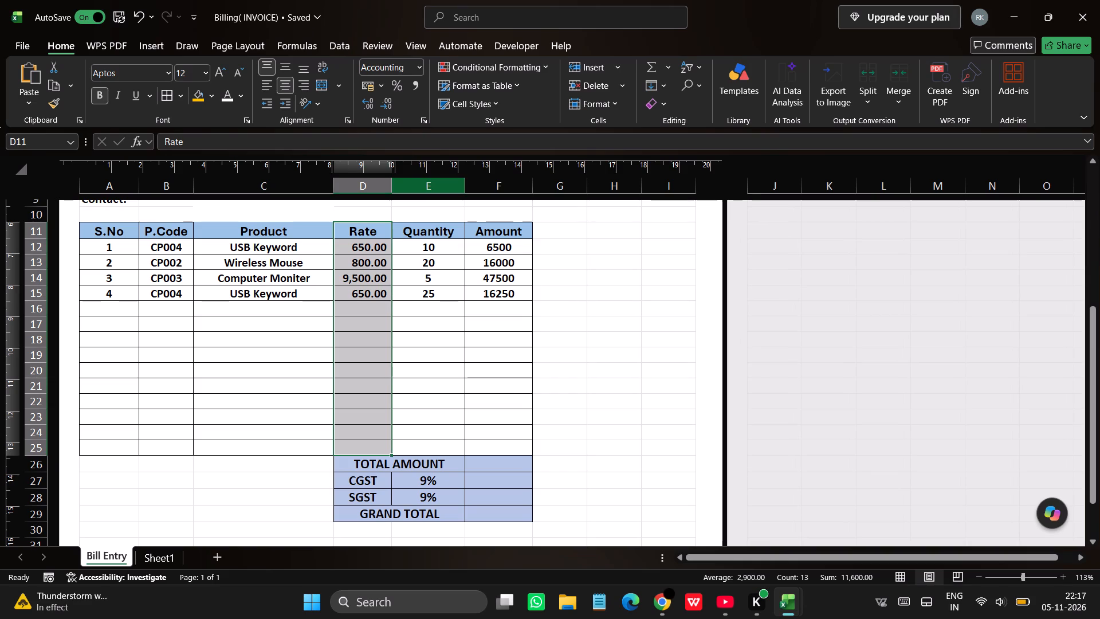
# Apply the comma number style to the Amount column, F11 to F25.
pyautogui.moveTo(521, 232); pyautogui.dragTo(527, 443)
pyautogui.click(415, 87)
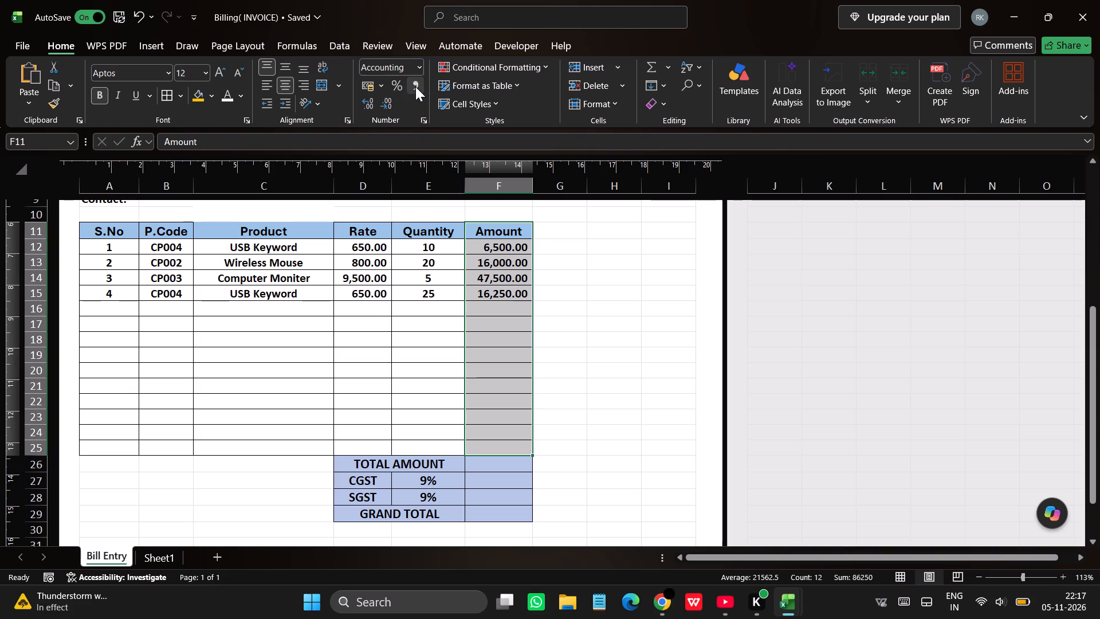
# Give the Quantity column, E11 to E25, the custom number format #"Pcs".
pyautogui.moveTo(432, 231); pyautogui.dragTo(429, 426)
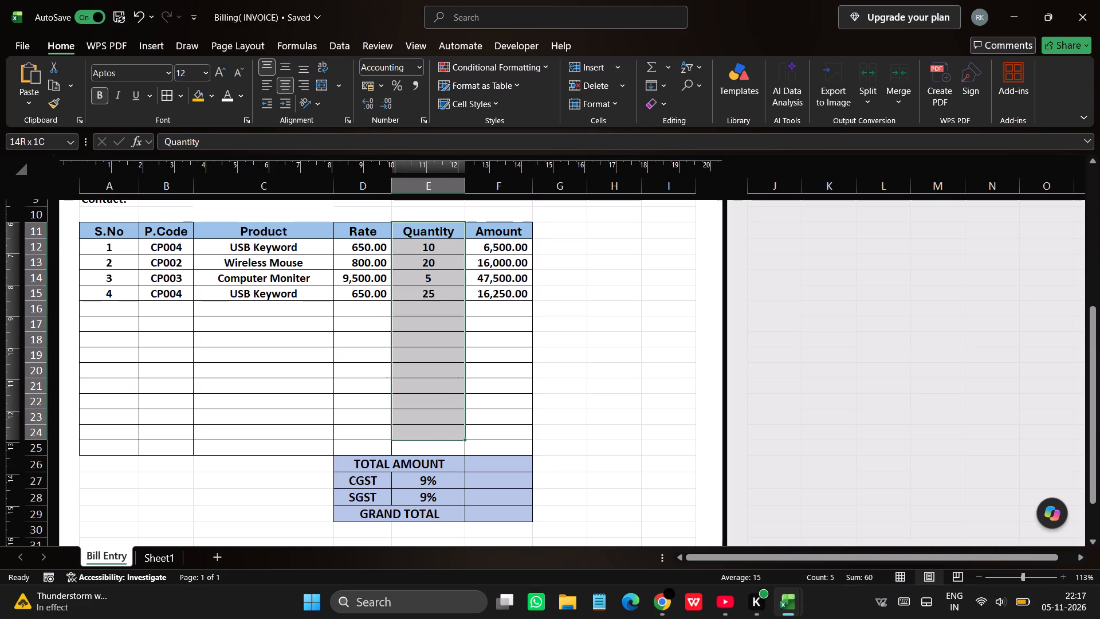
pyautogui.moveTo(429, 426); pyautogui.dragTo(432, 446)
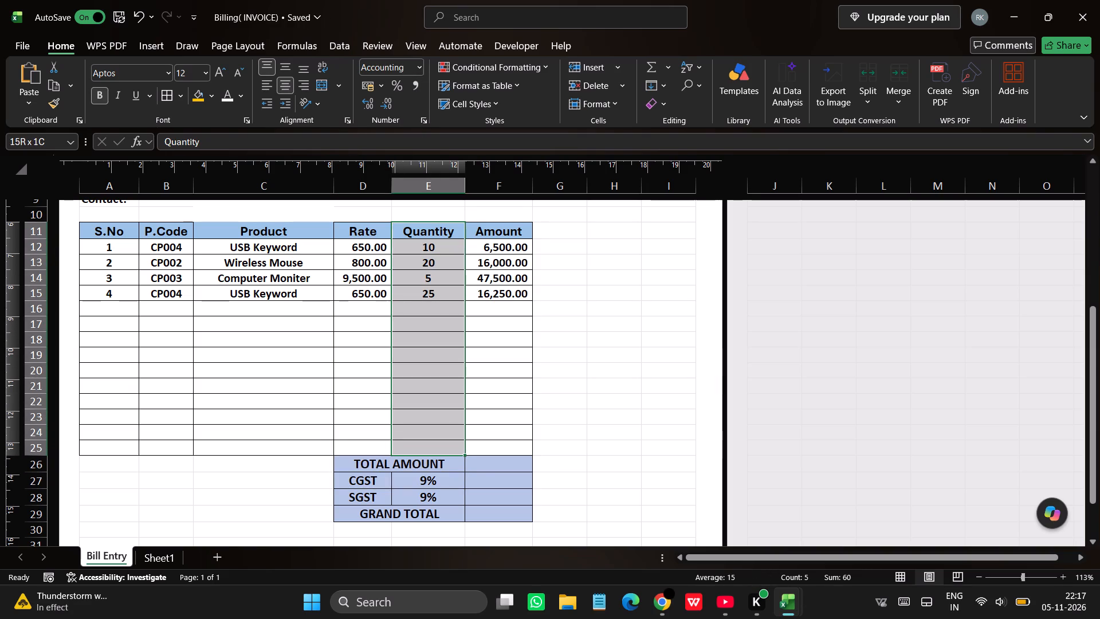
pyautogui.moveTo(432, 446); pyautogui.dragTo(432, 446)
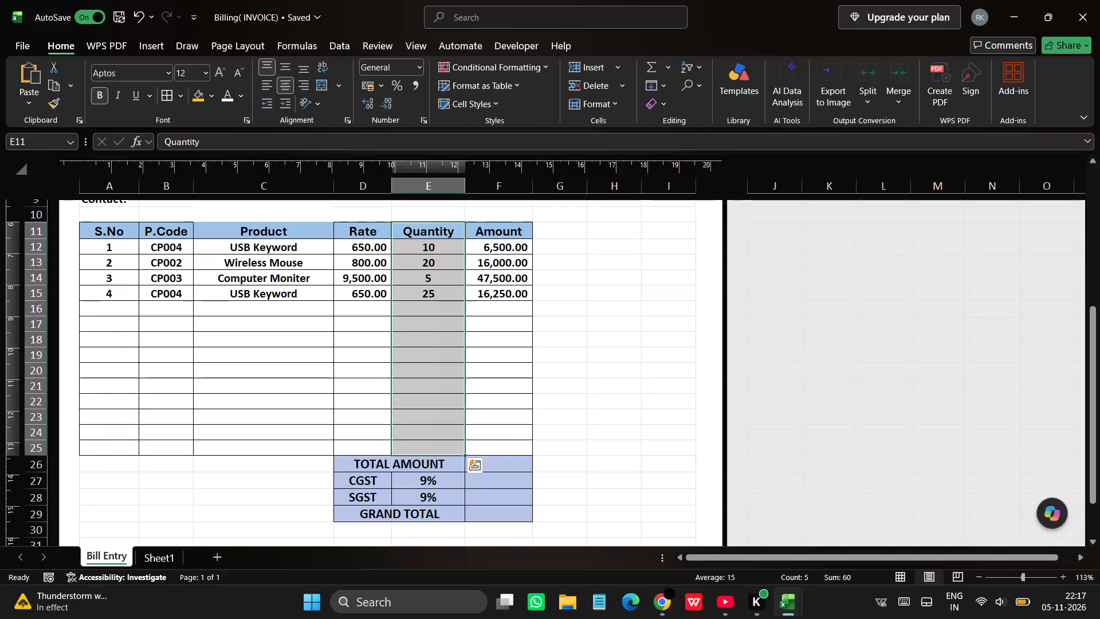
pyautogui.hotkey('ctrl', '1')
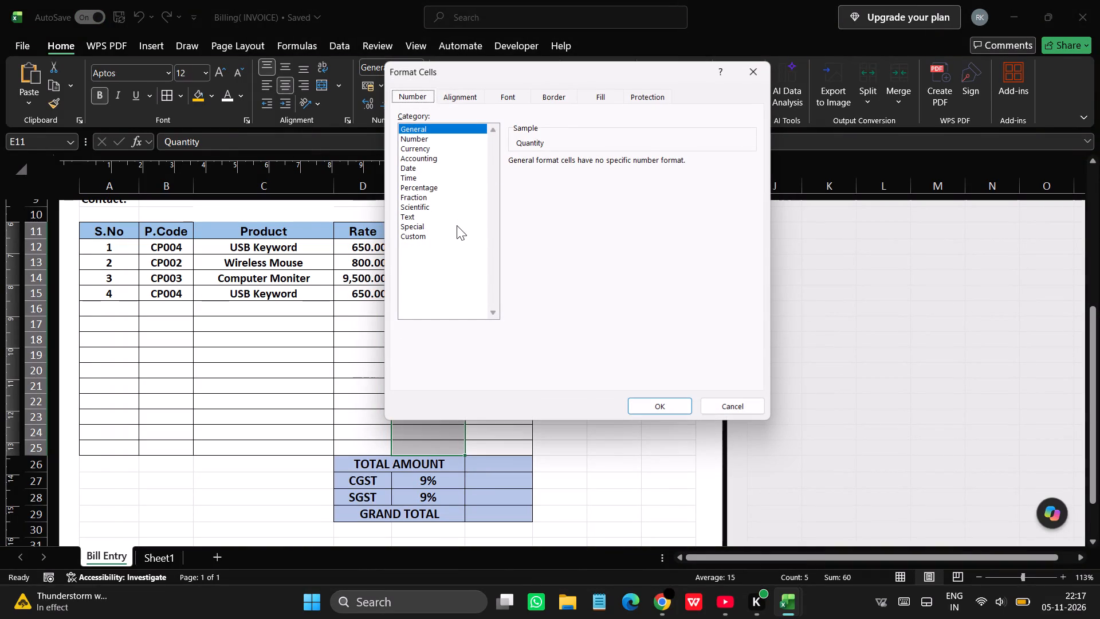
pyautogui.click(452, 237)
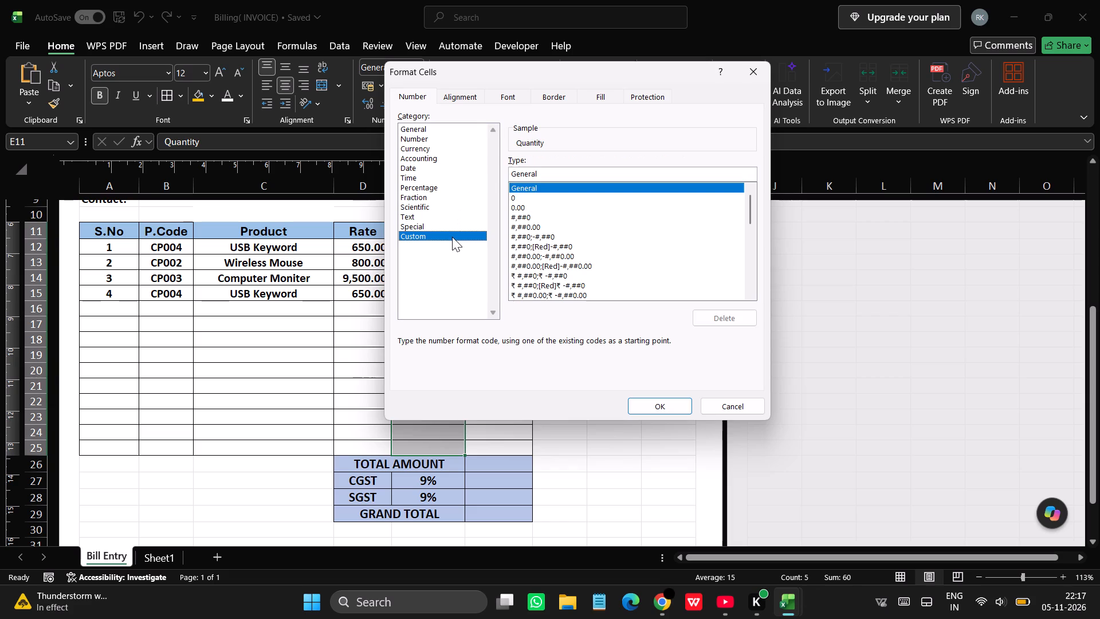
pyautogui.click(551, 170)
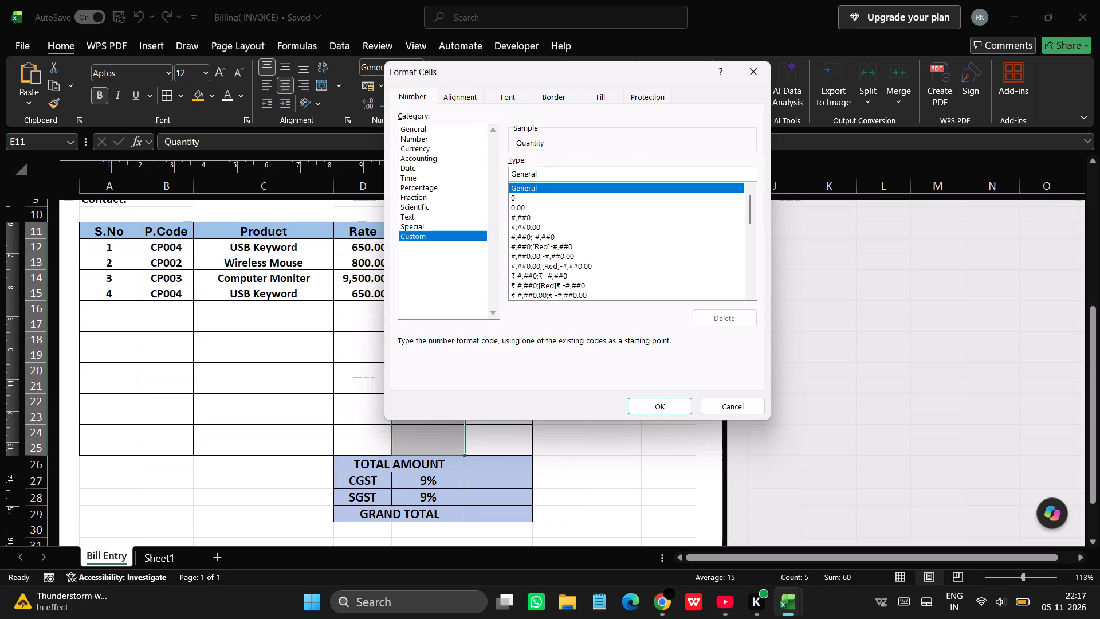
pyautogui.press('BackSpace')
pyautogui.press('BackSpace')
pyautogui.press('BackSpace')
pyautogui.press('BackSpace')
pyautogui.press('BackSpace')
pyautogui.press('BackSpace')
pyautogui.press('BackSpace')
pyautogui.press('BackSpace')
pyautogui.press('BackSpace')
pyautogui.press('BackSpace')
pyautogui.press('BackSpace')
pyautogui.press('BackSpace')
pyautogui.press('BackSpace')
pyautogui.press('BackSpace')
pyautogui.press('BackSpace')
pyautogui.press('BackSpace')
pyautogui.press('BackSpace')
pyautogui.press('BackSpace')
pyautogui.press('BackSpace')
pyautogui.press('BackSpace')
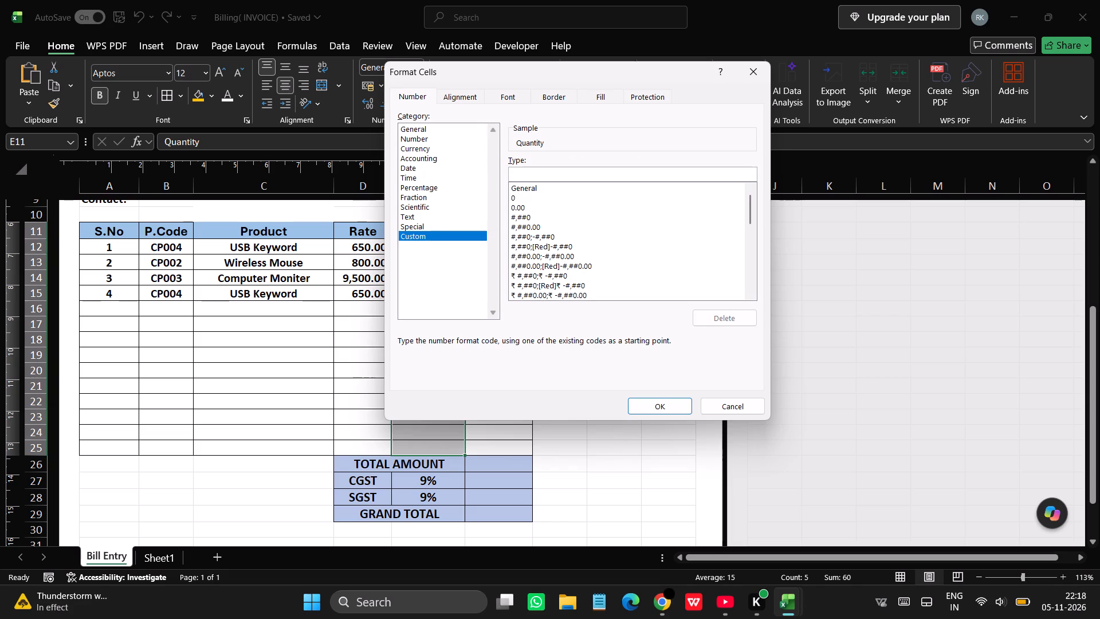
pyautogui.hotkey('shift', '#')
pyautogui.hotkey('shift', '"')
pyautogui.press('p')
pyautogui.write('cs')
pyautogui.hotkey('shift', '"')
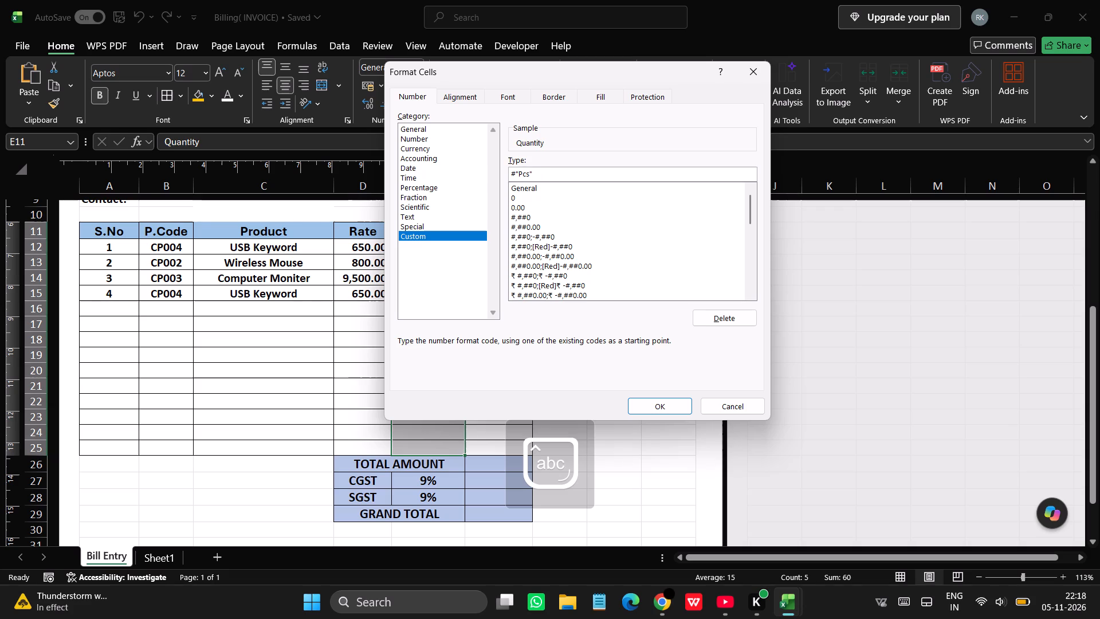
pyautogui.press('Return')
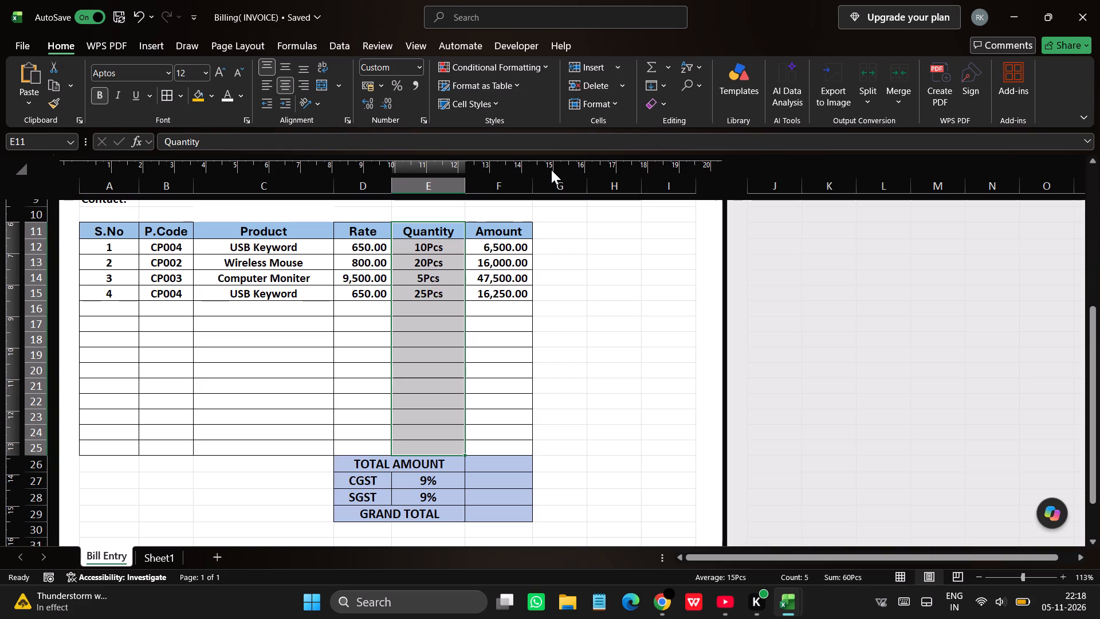
# Fill in the item in row 16 with product code CP008 and quantity 10.
pyautogui.click(186, 309)
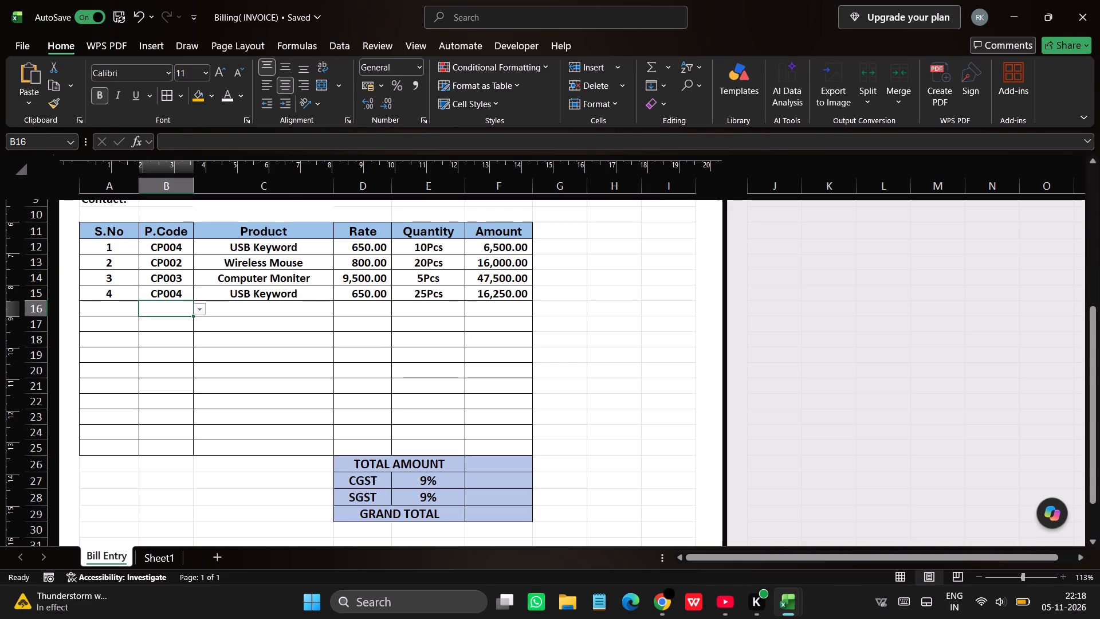
pyautogui.click(201, 312)
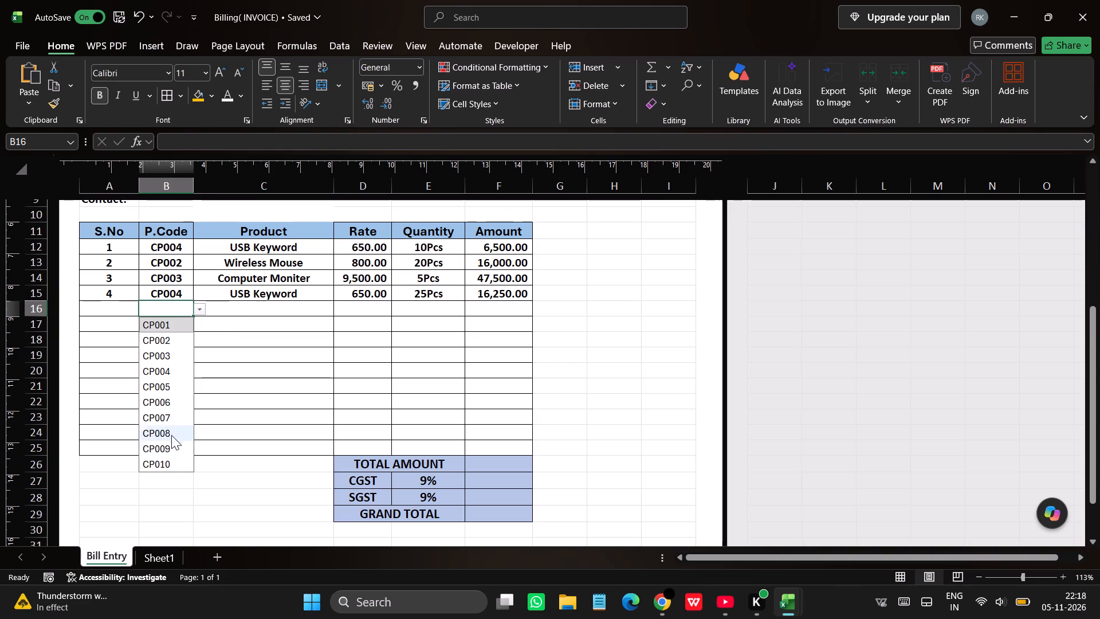
pyautogui.click(171, 433)
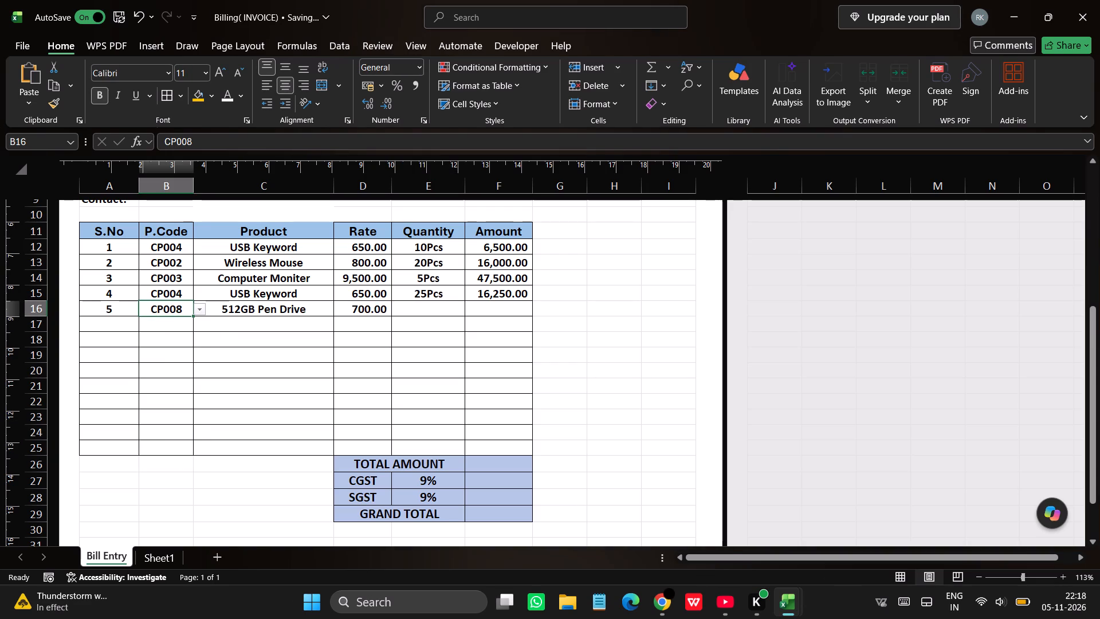
pyautogui.click(424, 307)
pyautogui.write('10')
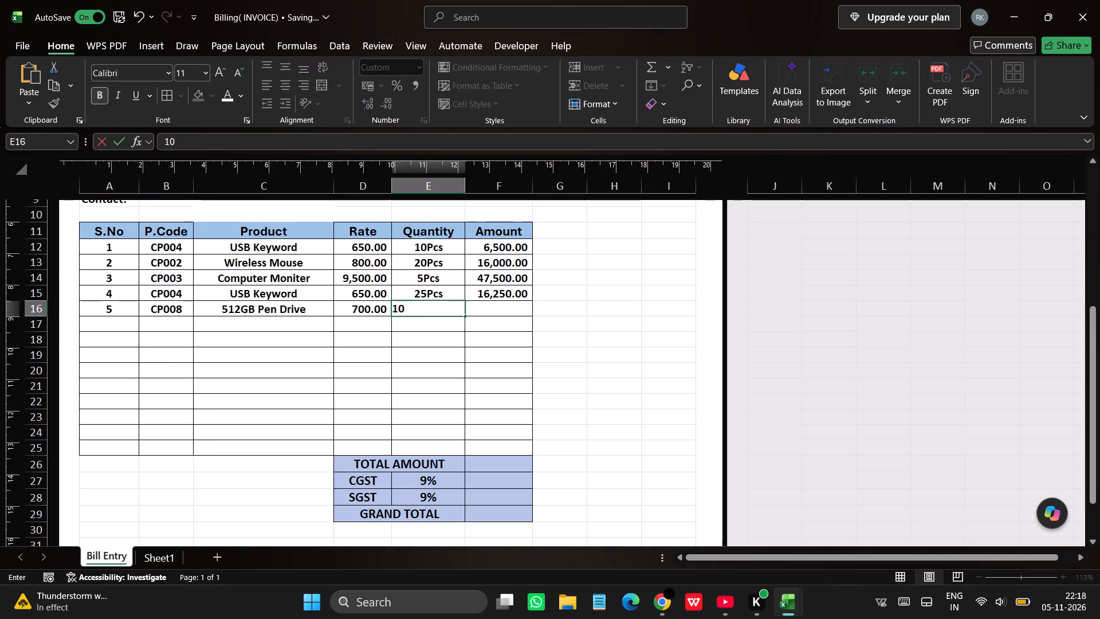
pyautogui.press('Return')
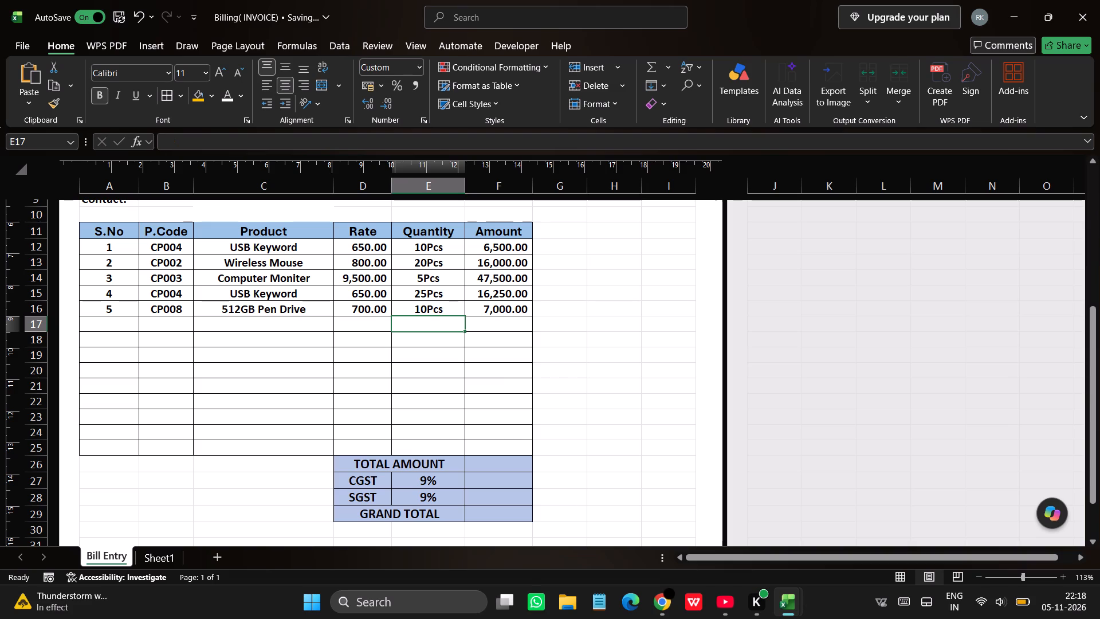
# Fill in the item in row 17 with product code CP006 and quantity 5.
pyautogui.click(159, 329)
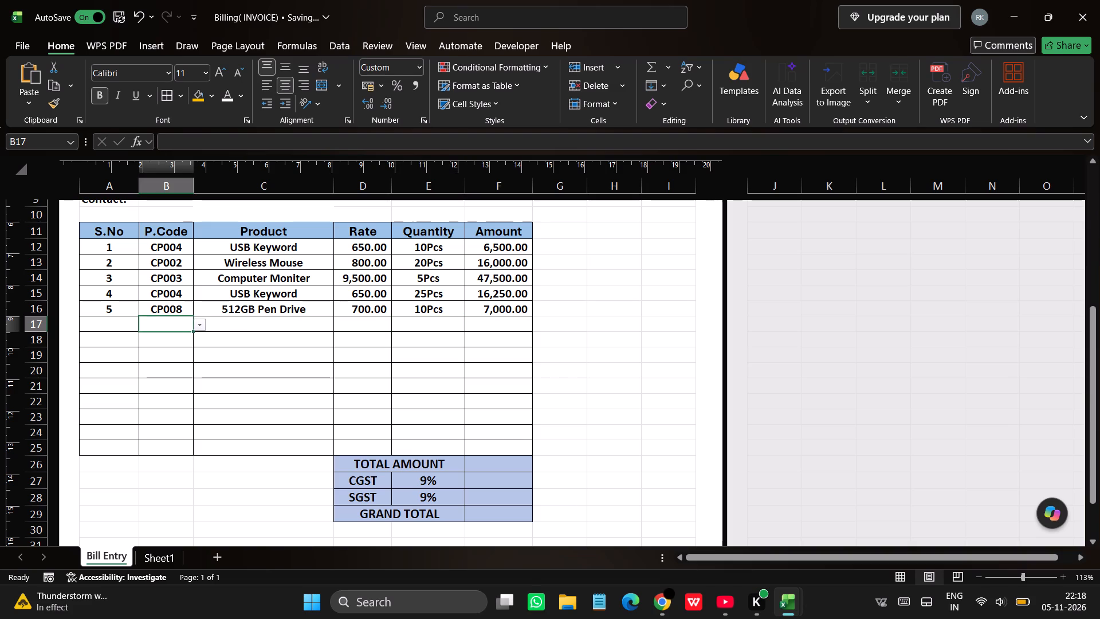
pyautogui.click(195, 332)
pyautogui.click(201, 326)
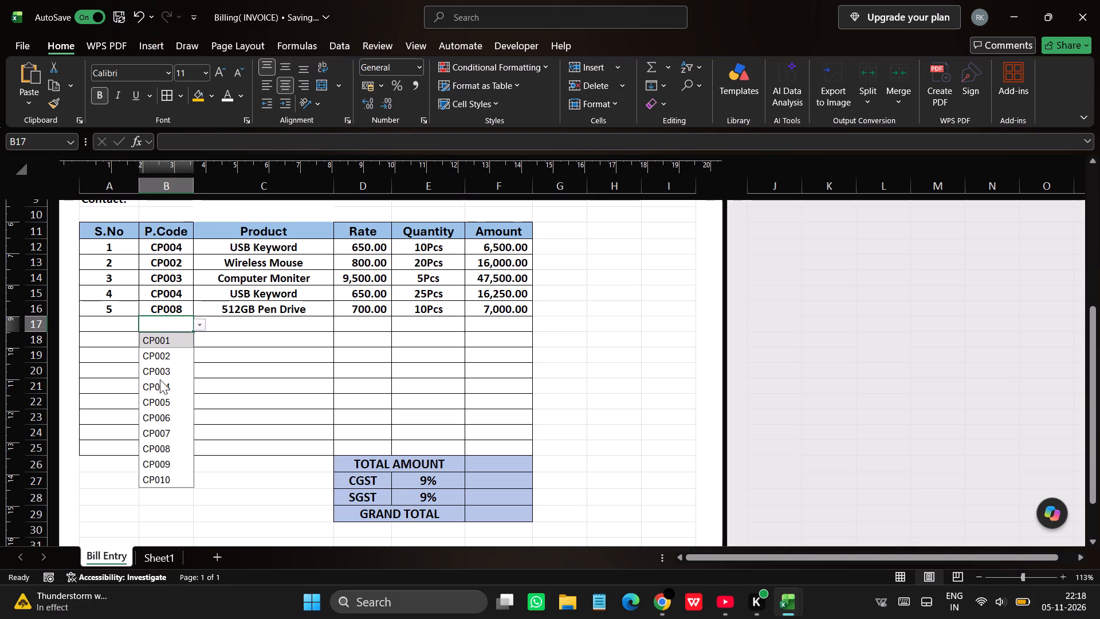
pyautogui.click(164, 420)
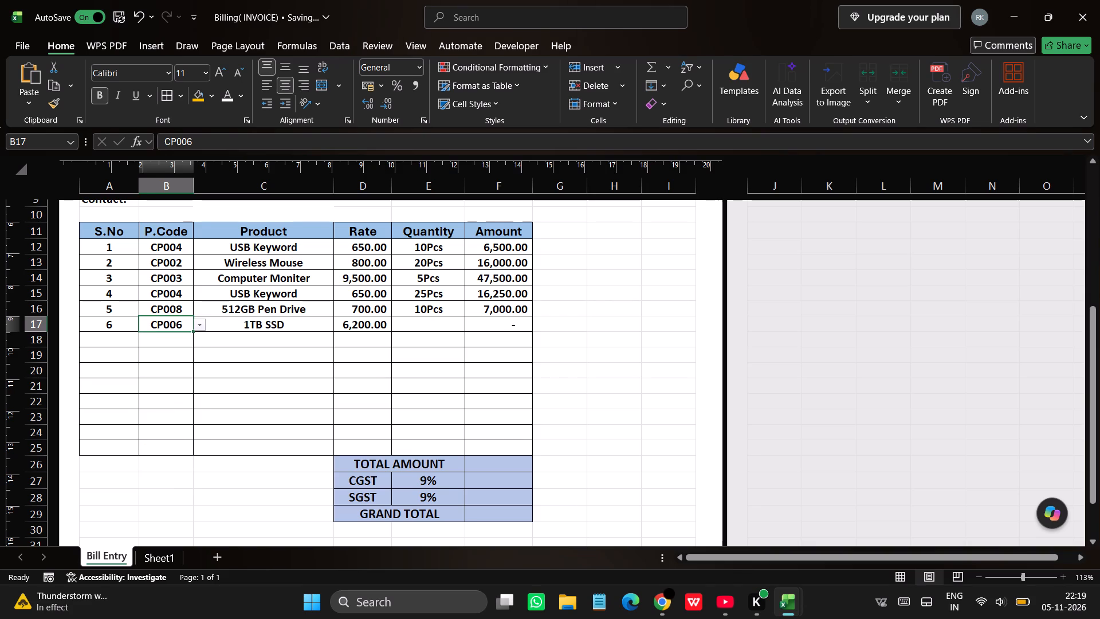
pyautogui.click(425, 322)
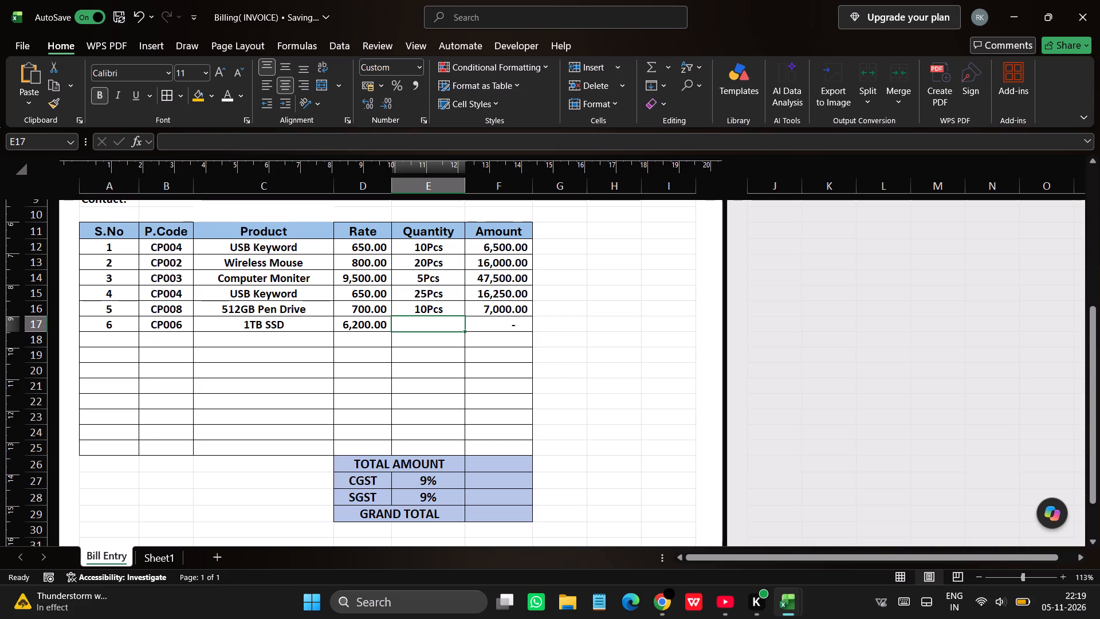
pyautogui.press('5')
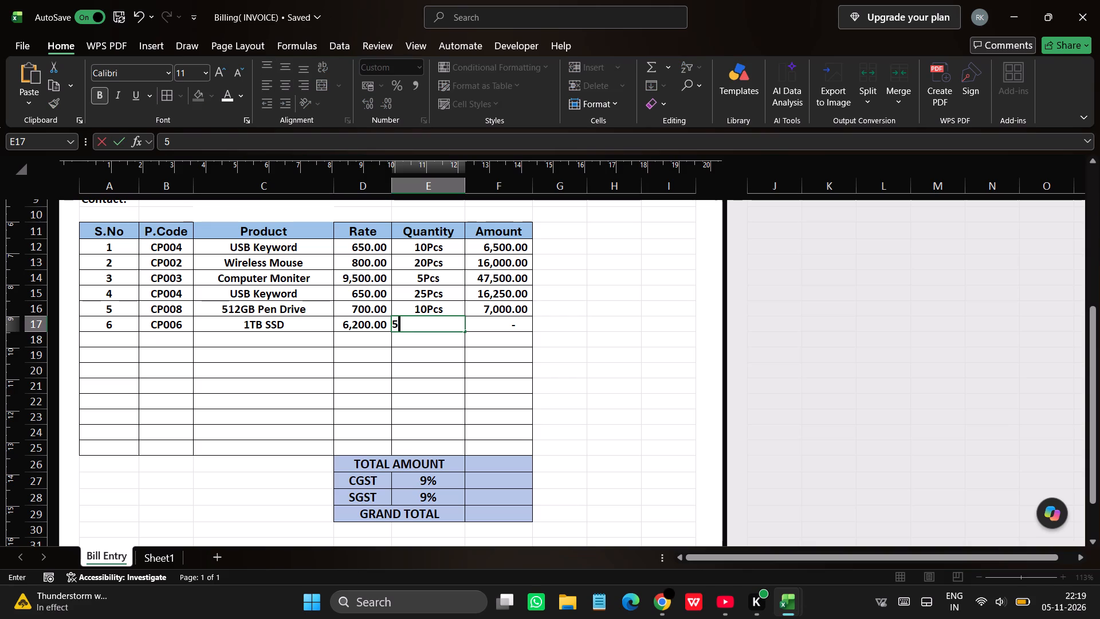
pyautogui.press('Return')
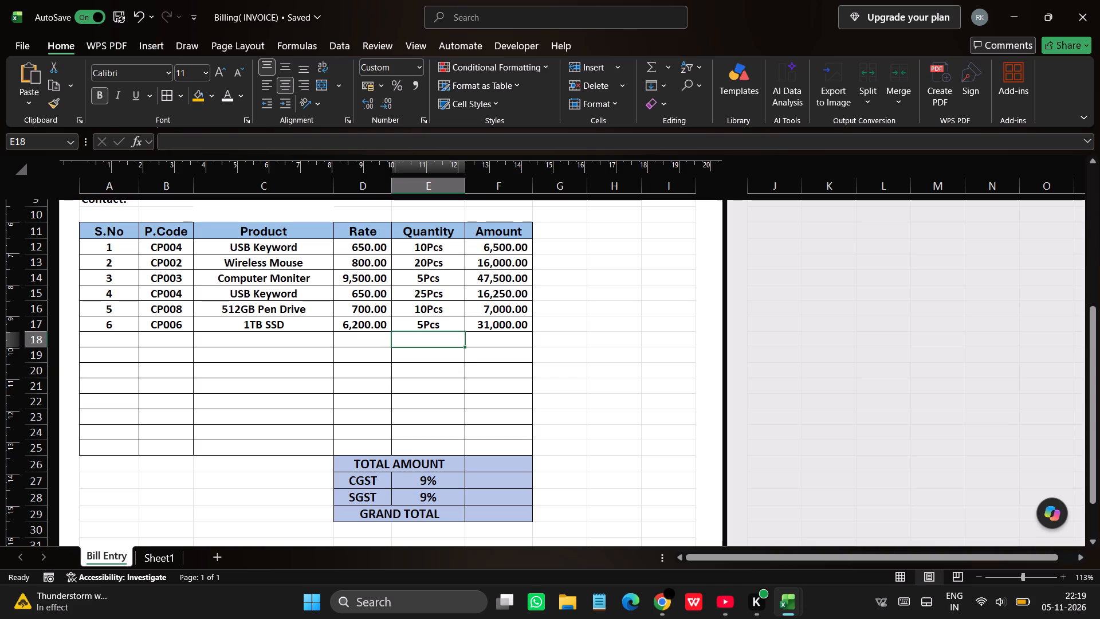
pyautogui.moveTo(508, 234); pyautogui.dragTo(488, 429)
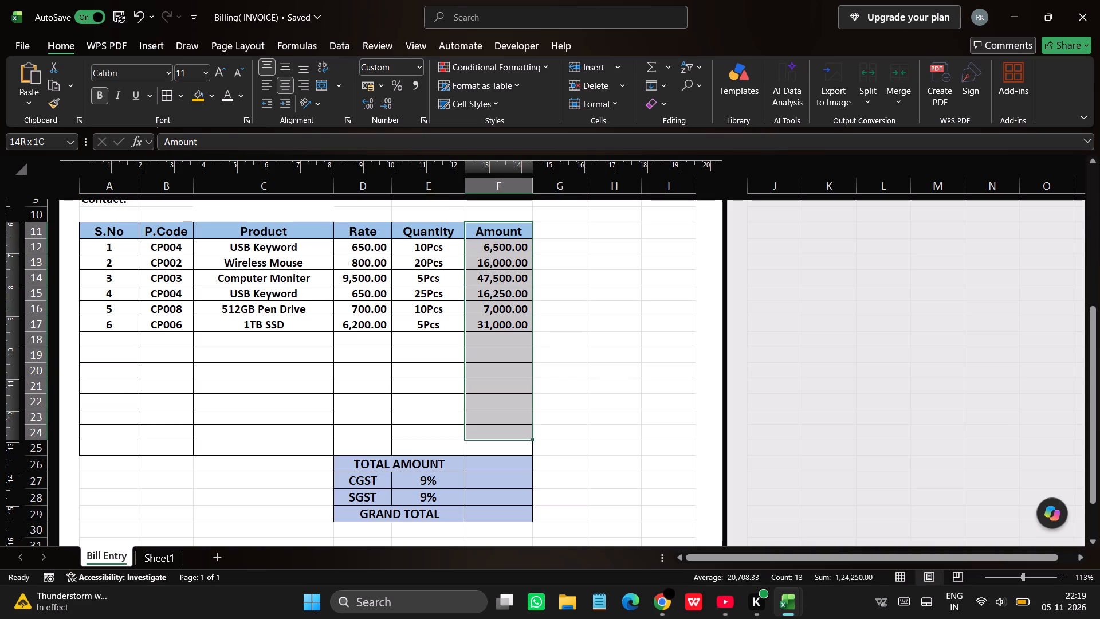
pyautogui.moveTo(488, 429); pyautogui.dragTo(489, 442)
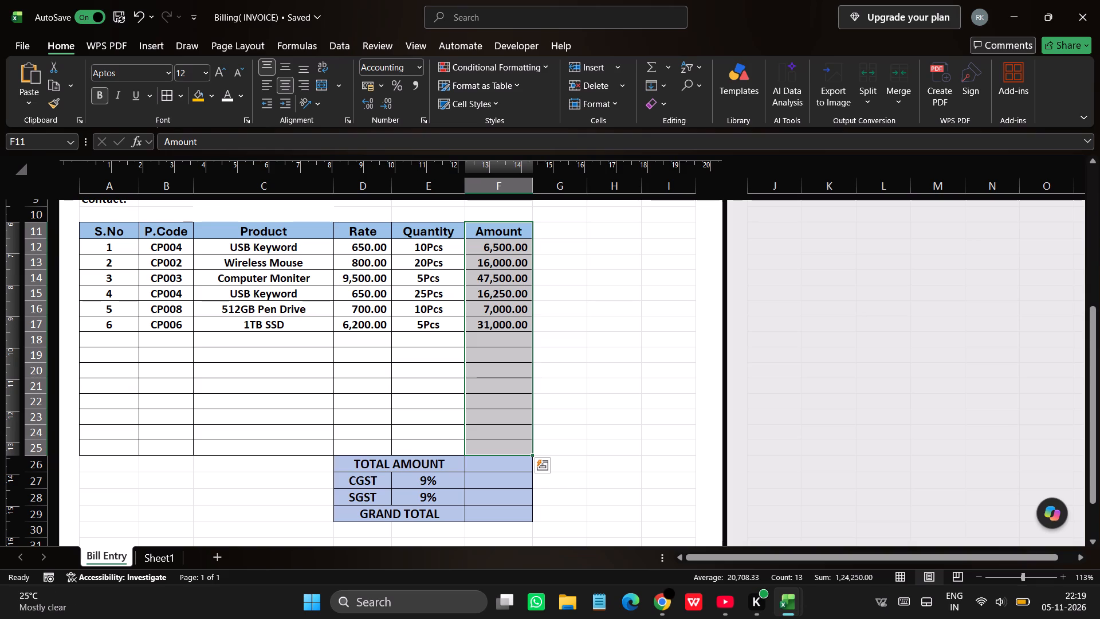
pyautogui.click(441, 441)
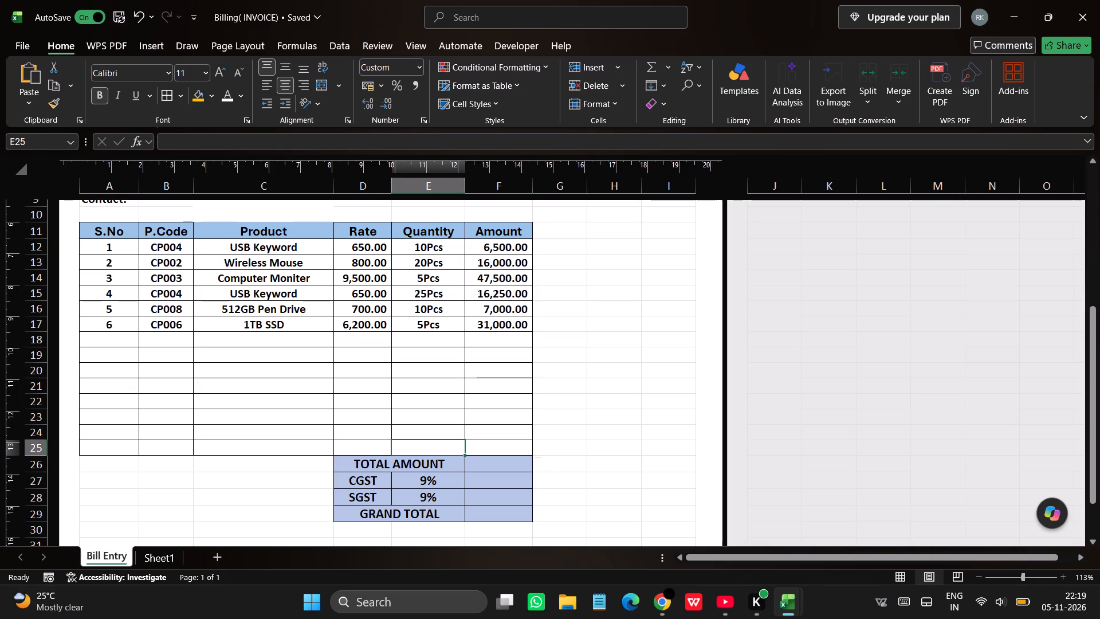
# Enter a SUM formula in the TOTAL AMOUNT cell F26 that adds the amounts in F12 to F25.
pyautogui.click(495, 466)
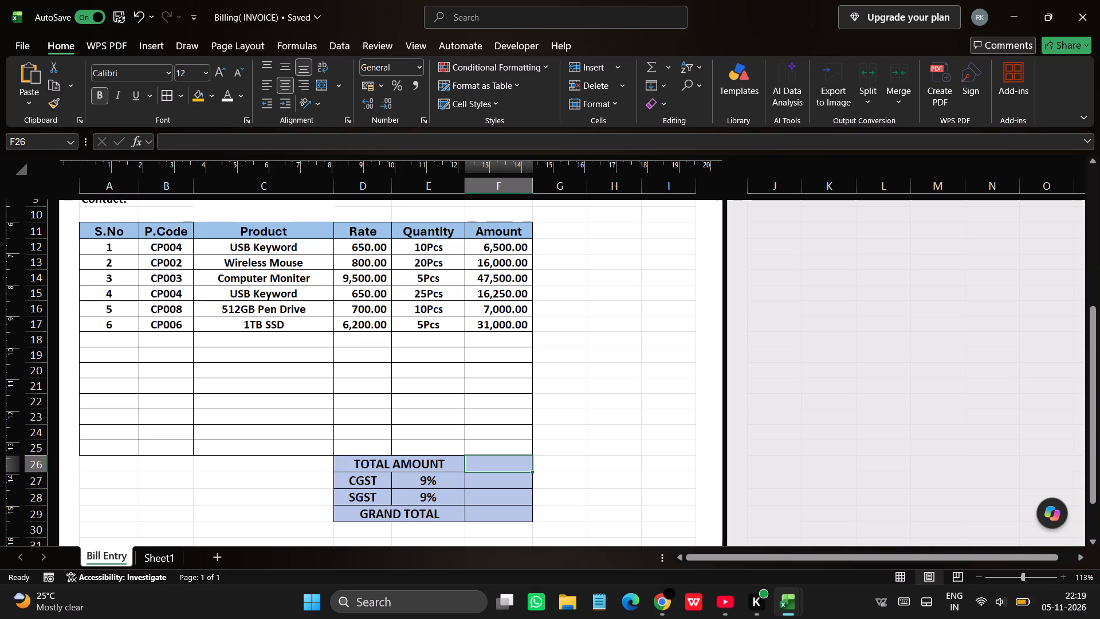
pyautogui.press('=')
pyautogui.write('sum')
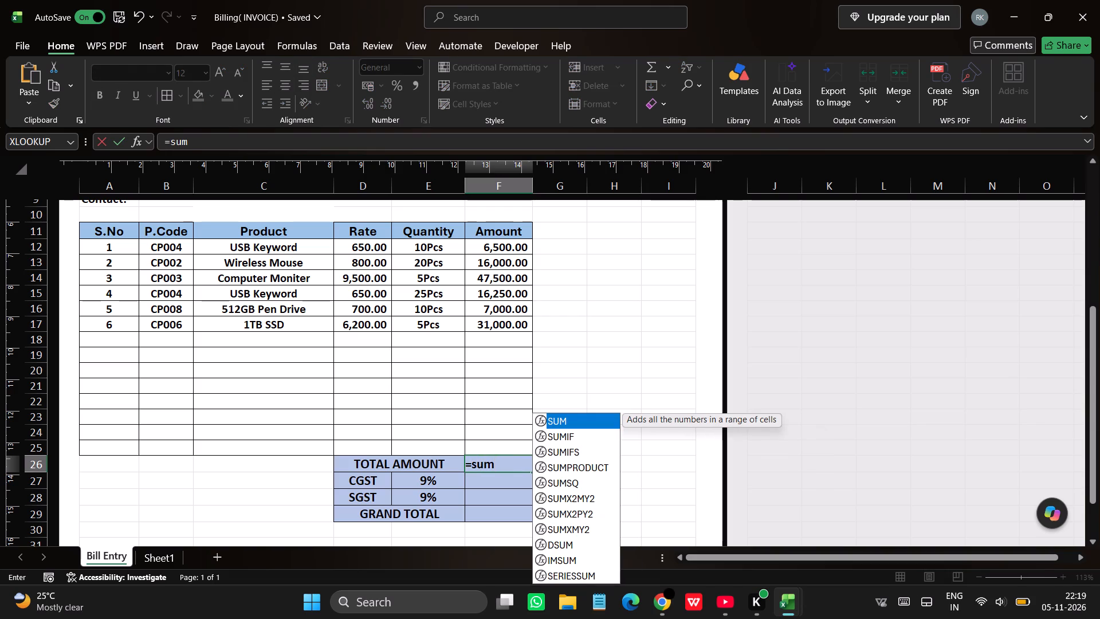
pyautogui.hotkey('shift', '(')
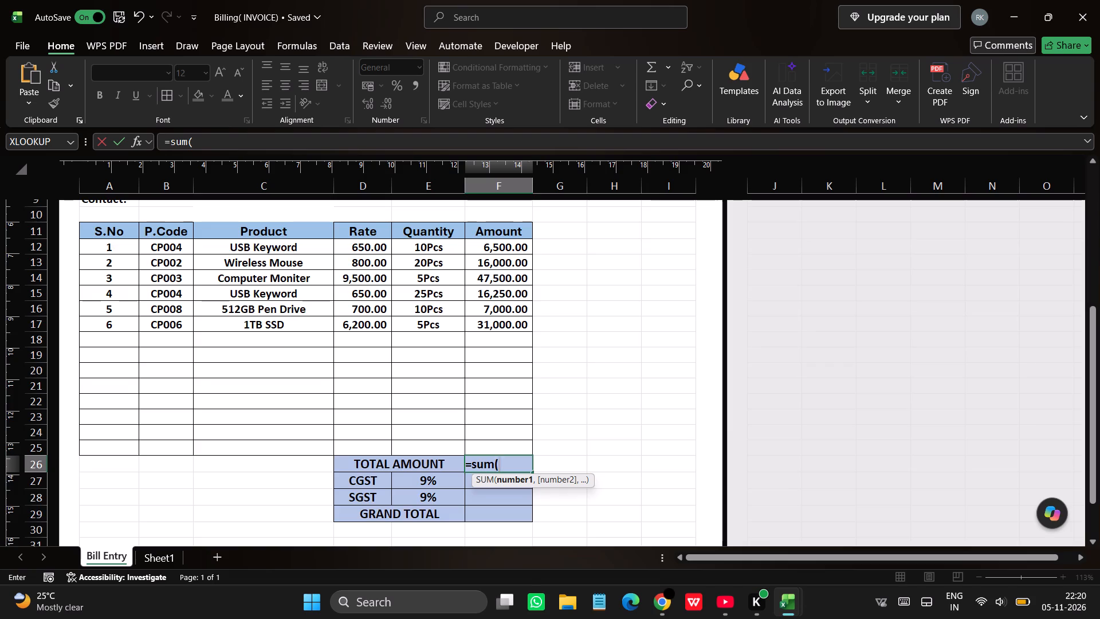
pyautogui.scroll(1, 505, 399)
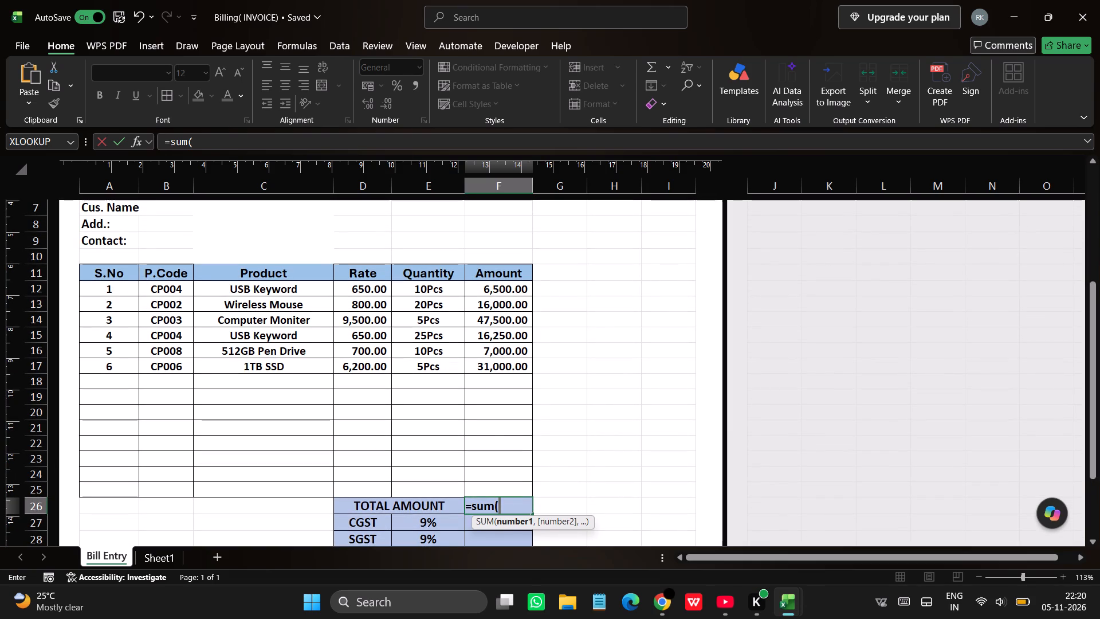
pyautogui.moveTo(506, 287); pyautogui.dragTo(498, 487)
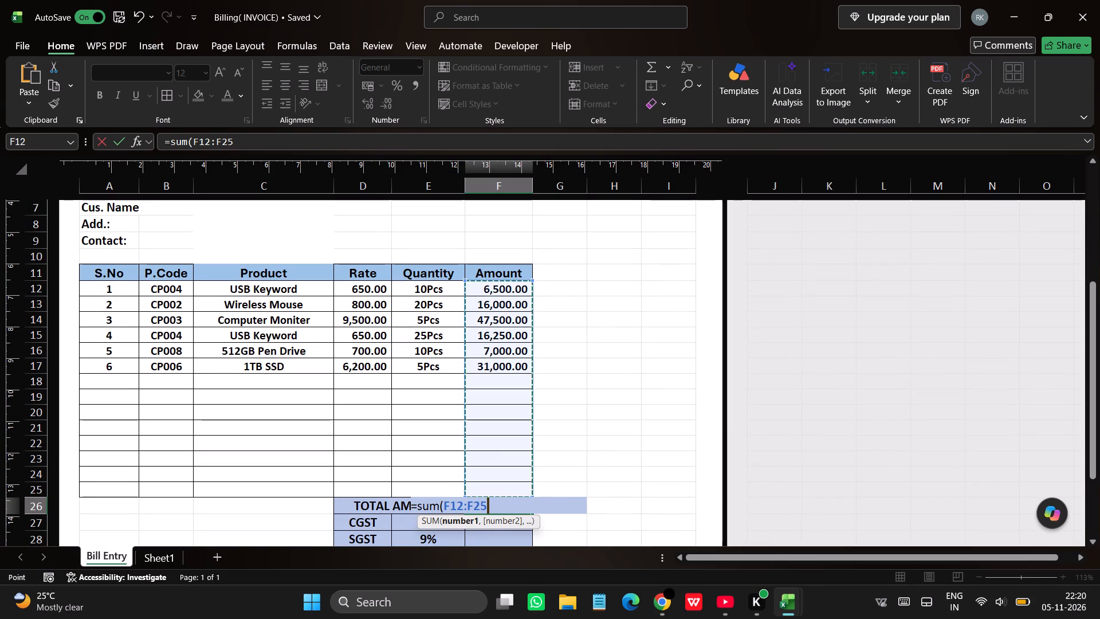
pyautogui.press('Return')
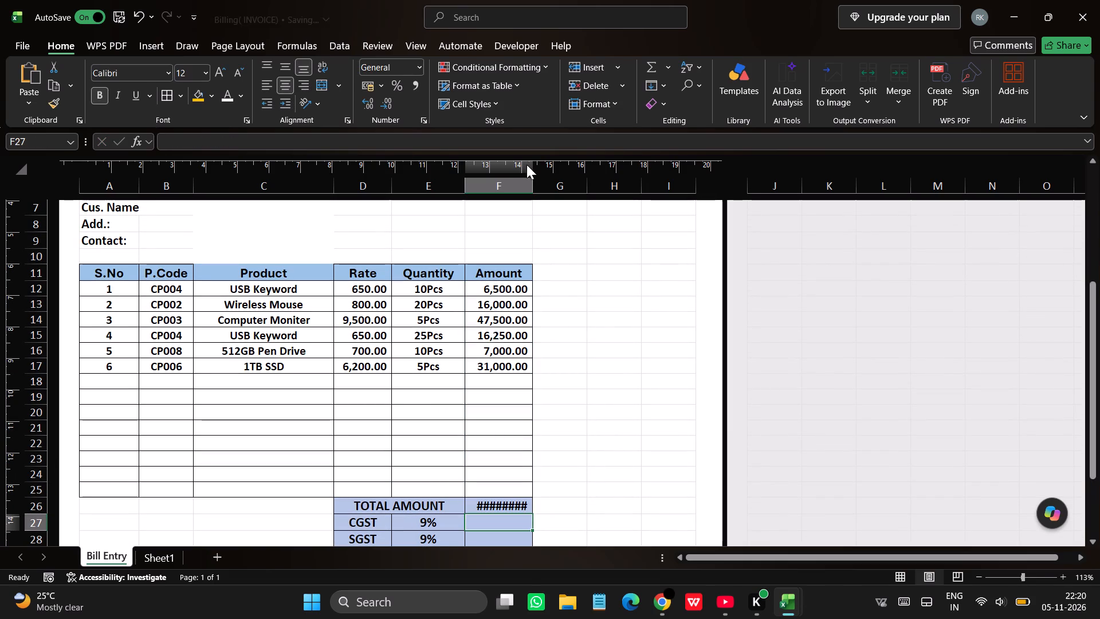
# Auto-fit the width of column F to its contents.
pyautogui.doubleClick(532, 181)
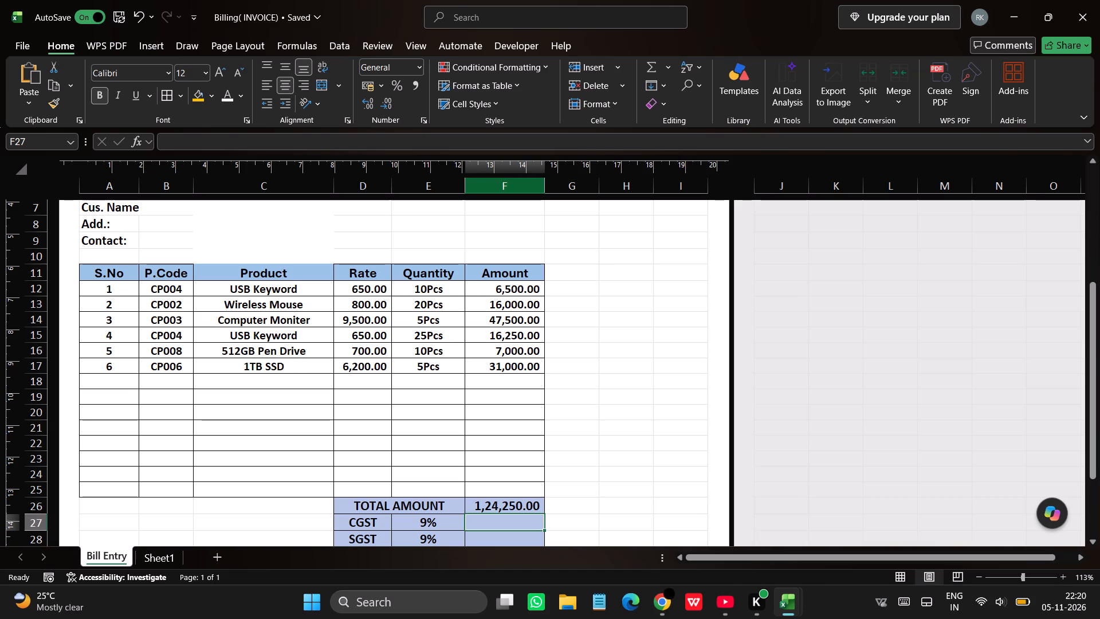
# Calculate the CGST amount in F27 by multiplying the total amount in F26 by the CGST rate in E27.
pyautogui.click(498, 520)
pyautogui.click(498, 520)
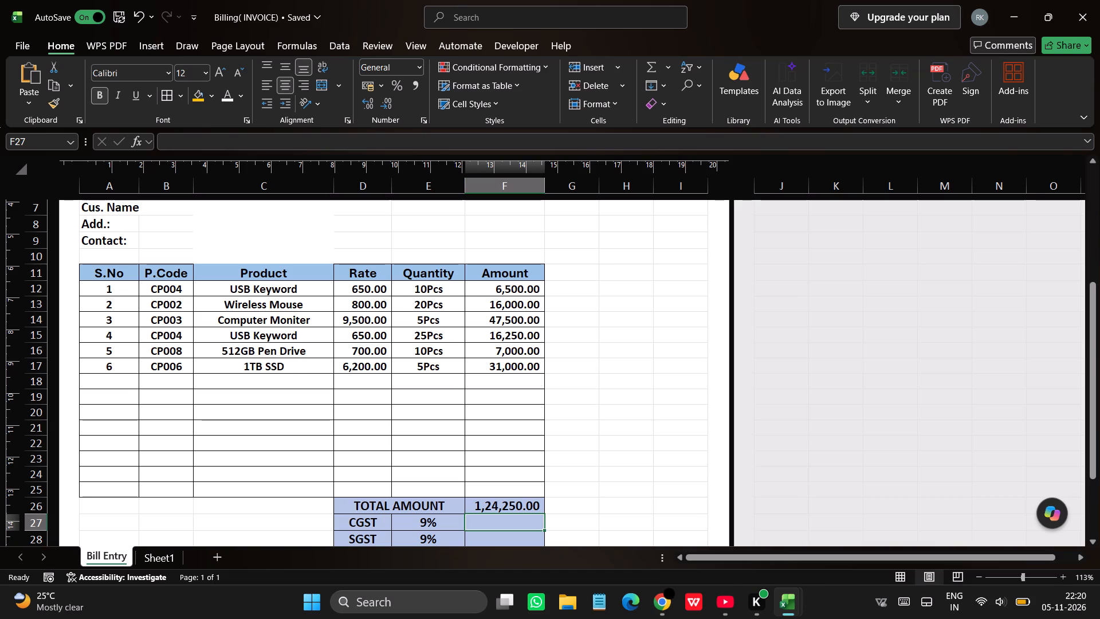
pyautogui.press('=')
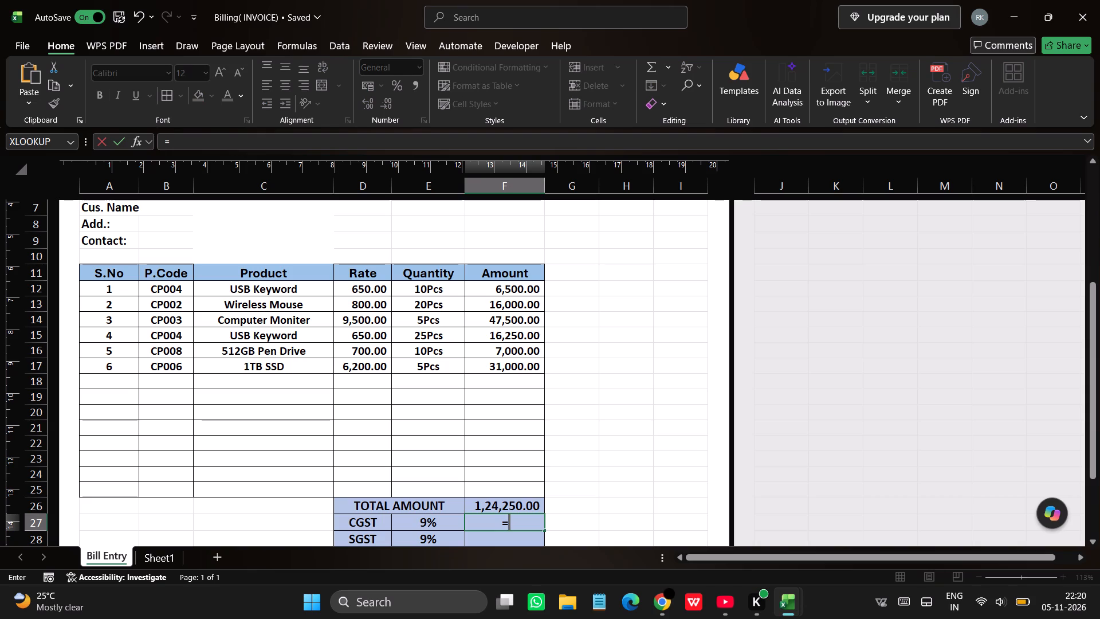
pyautogui.click(504, 509)
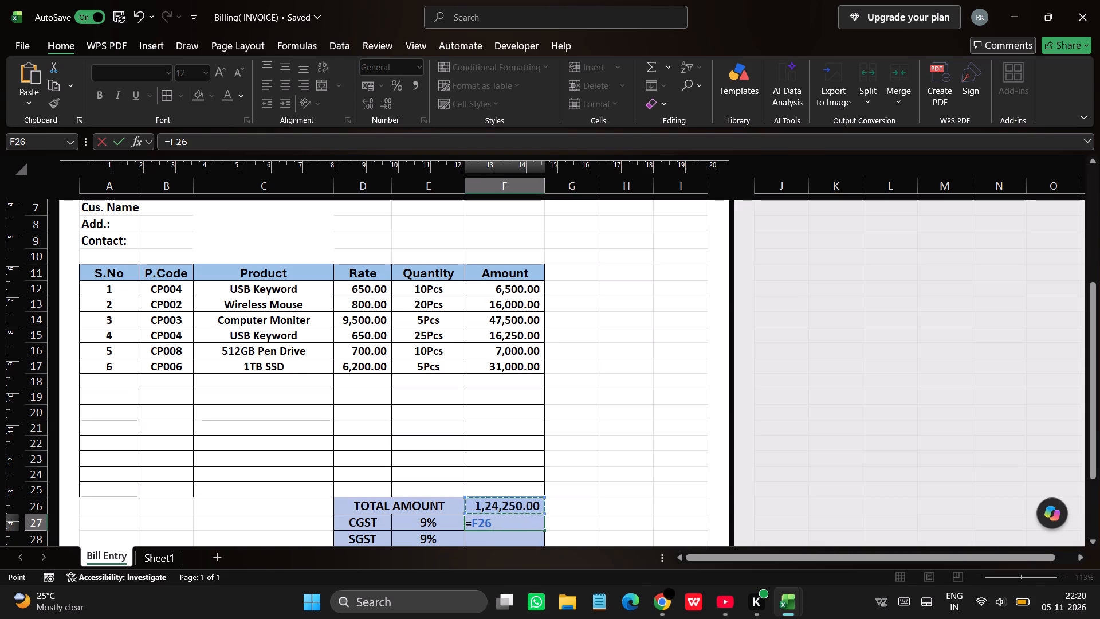
pyautogui.hotkey('shift', '*')
pyautogui.click(445, 521)
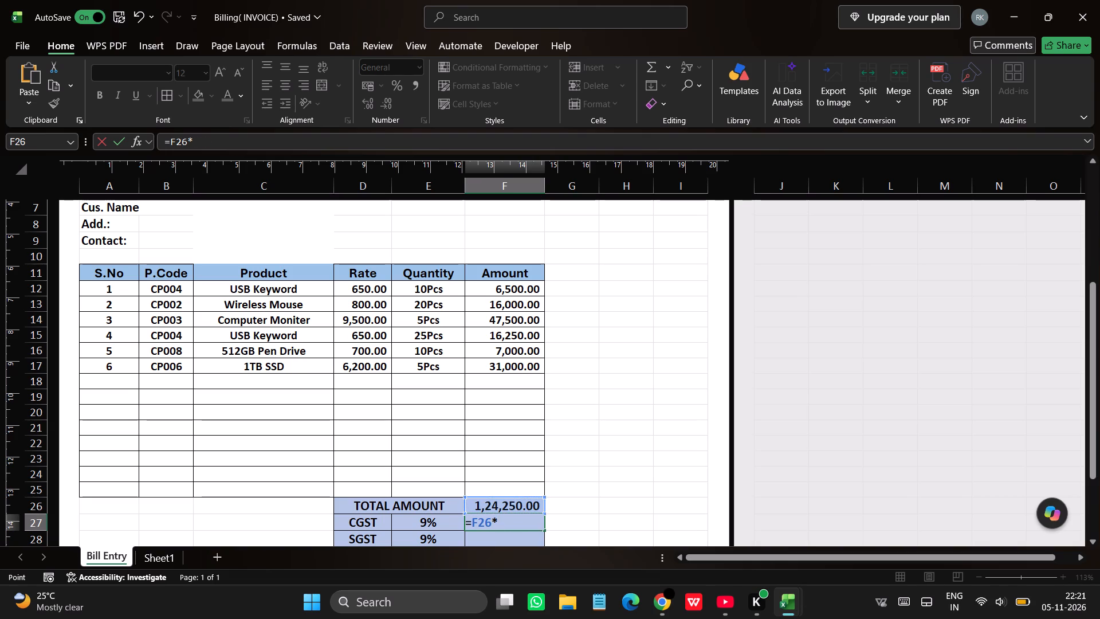
pyautogui.press('Return')
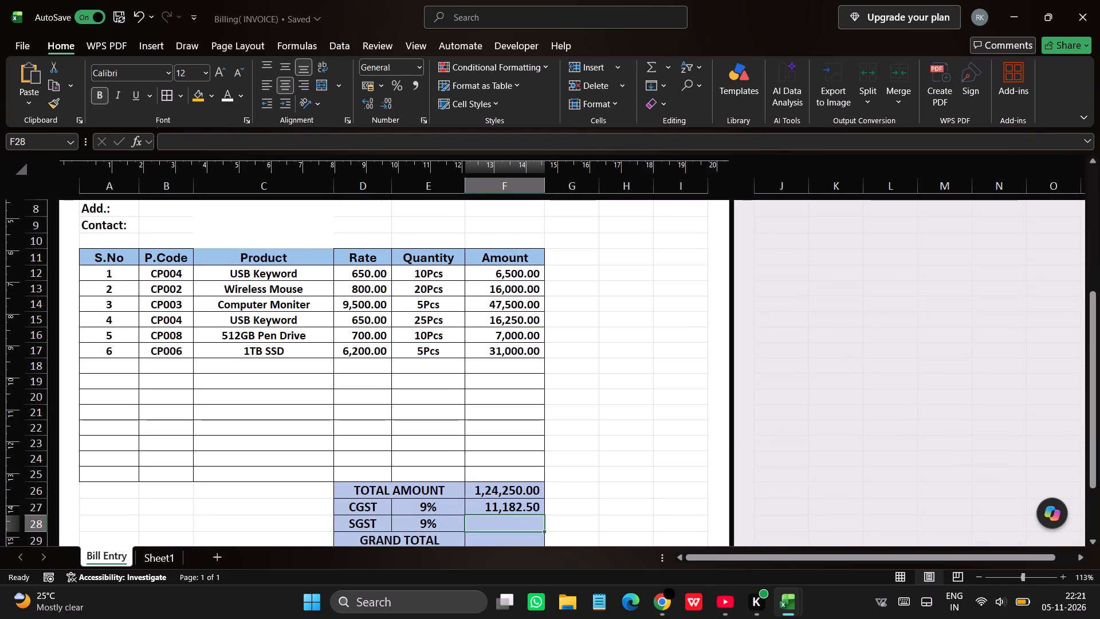
# Calculate the SGST amount in F28 by multiplying the total amount in F26 by the SGST rate in E28.
pyautogui.scroll(-1, 445, 521)
pyautogui.click(494, 499)
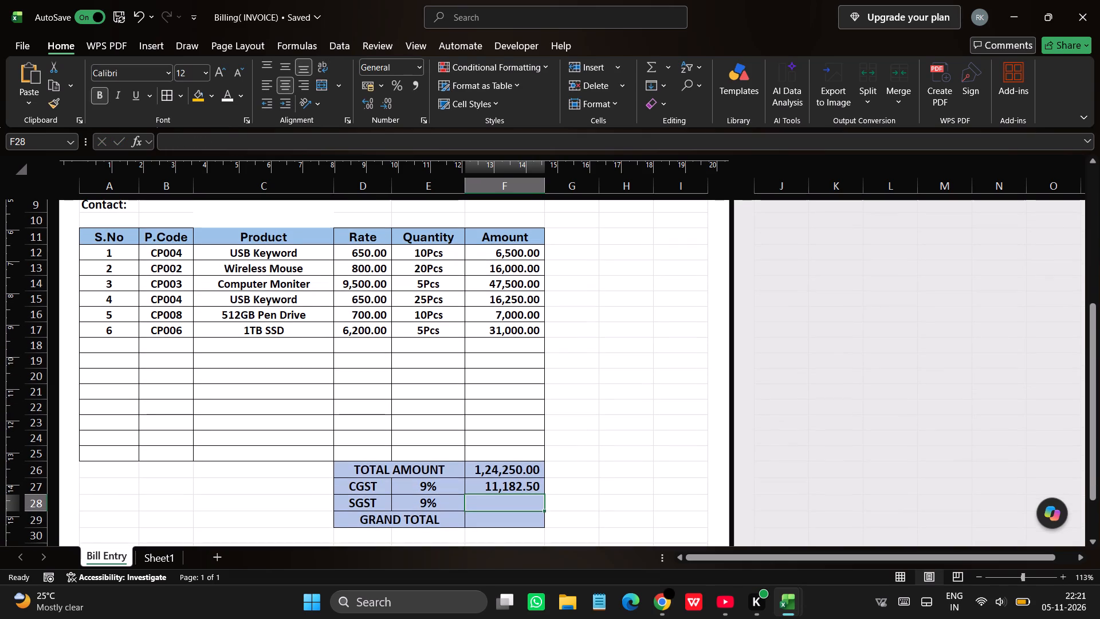
pyautogui.click(494, 505)
pyautogui.press('=')
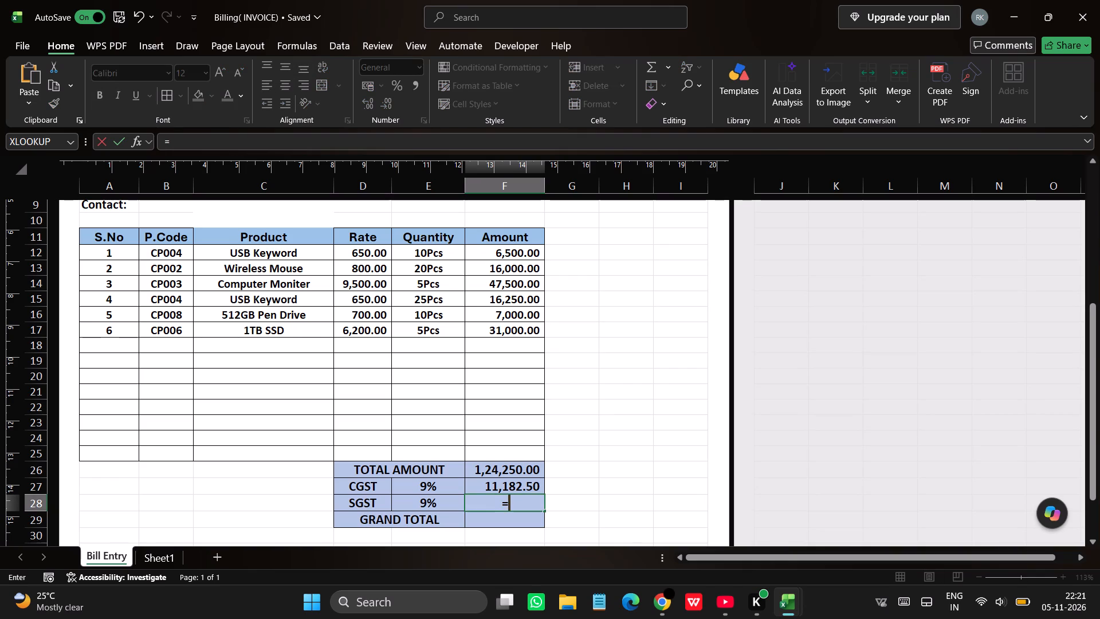
pyautogui.click(502, 474)
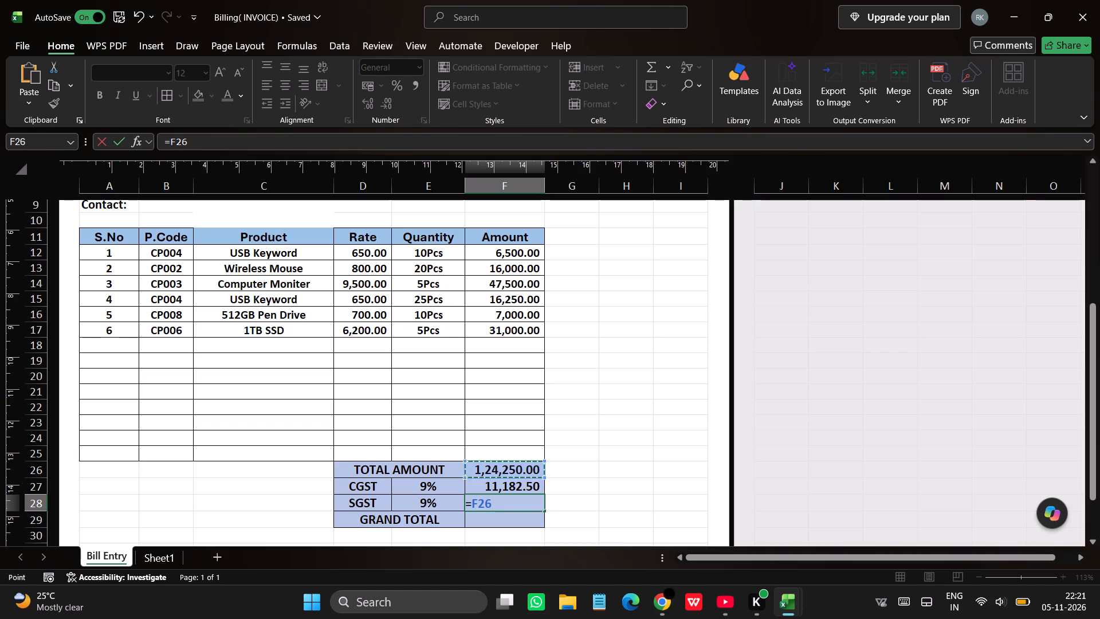
pyautogui.hotkey('shift', '*')
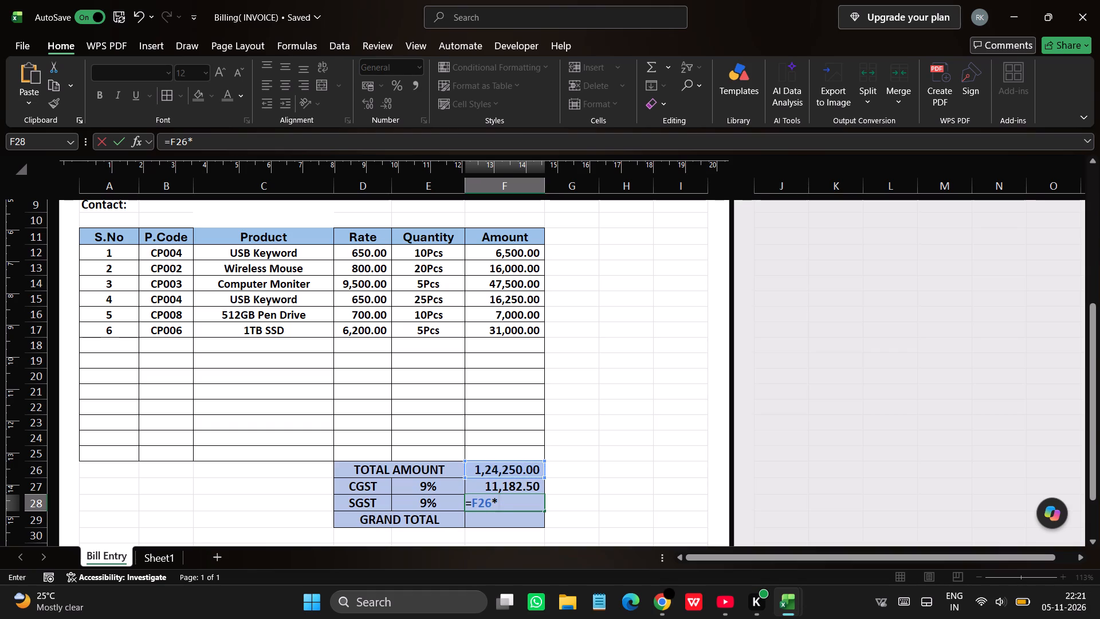
pyautogui.click(447, 500)
pyautogui.press('Return')
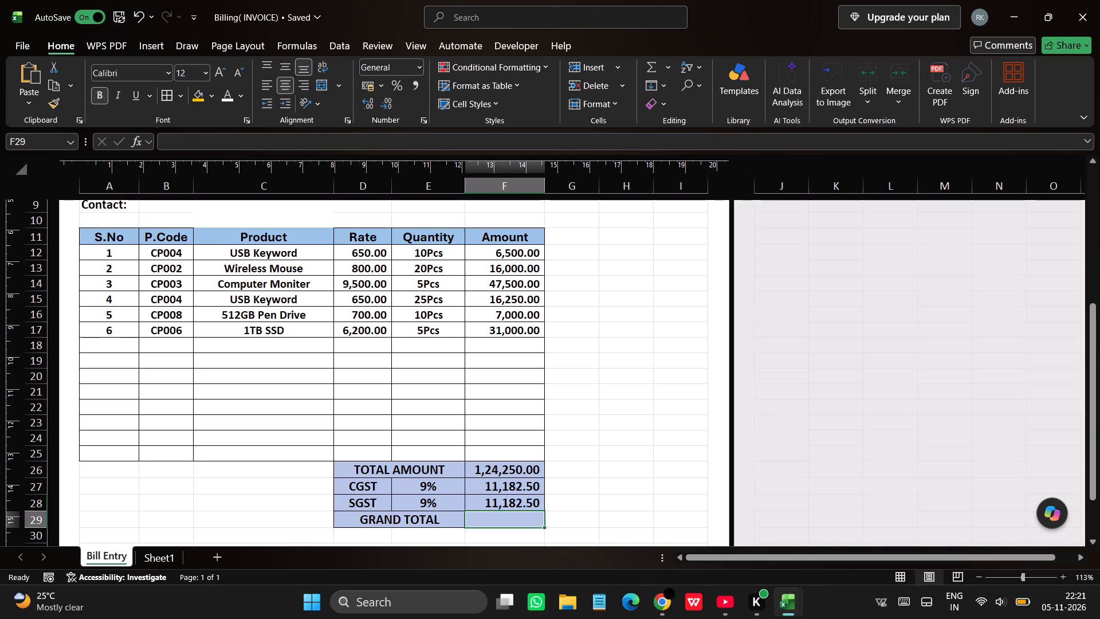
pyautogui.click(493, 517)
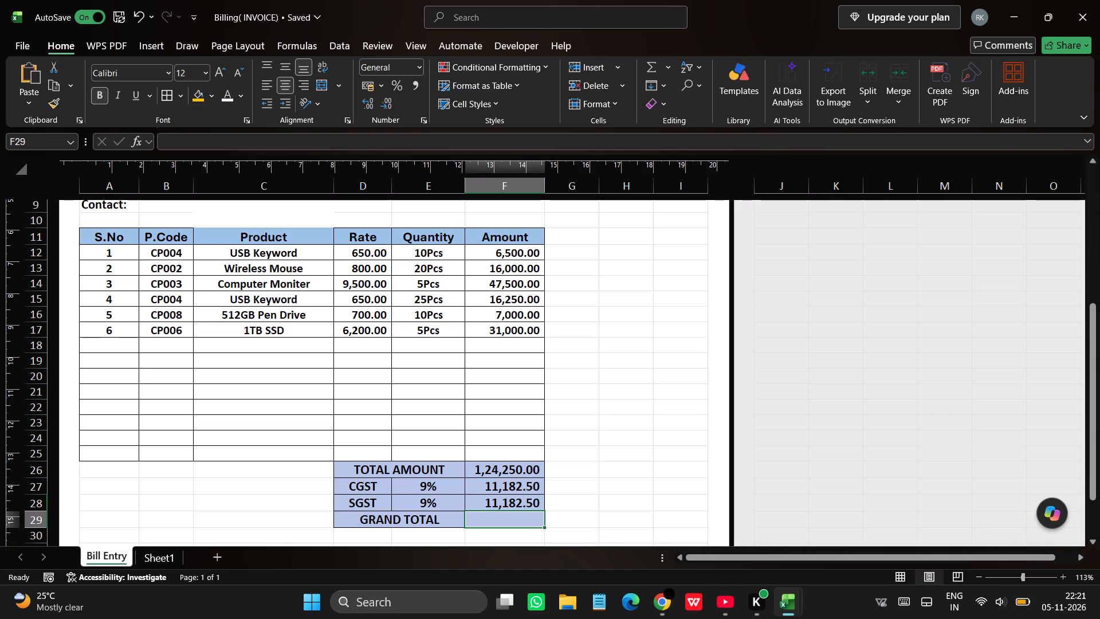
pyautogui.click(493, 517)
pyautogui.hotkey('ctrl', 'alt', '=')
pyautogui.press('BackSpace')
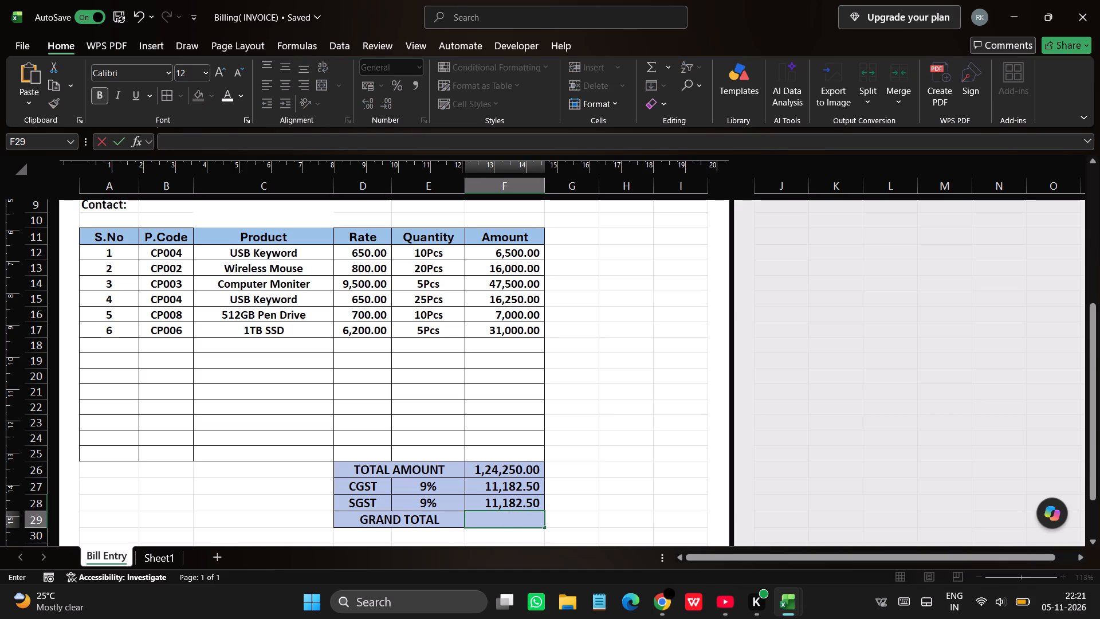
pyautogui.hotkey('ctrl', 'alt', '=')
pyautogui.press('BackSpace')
# Enter a SUM formula in the GRAND TOTAL cell F29 that adds the total amount, CGST and SGST in F26 to F28.
pyautogui.press('=')
pyautogui.write('sum')
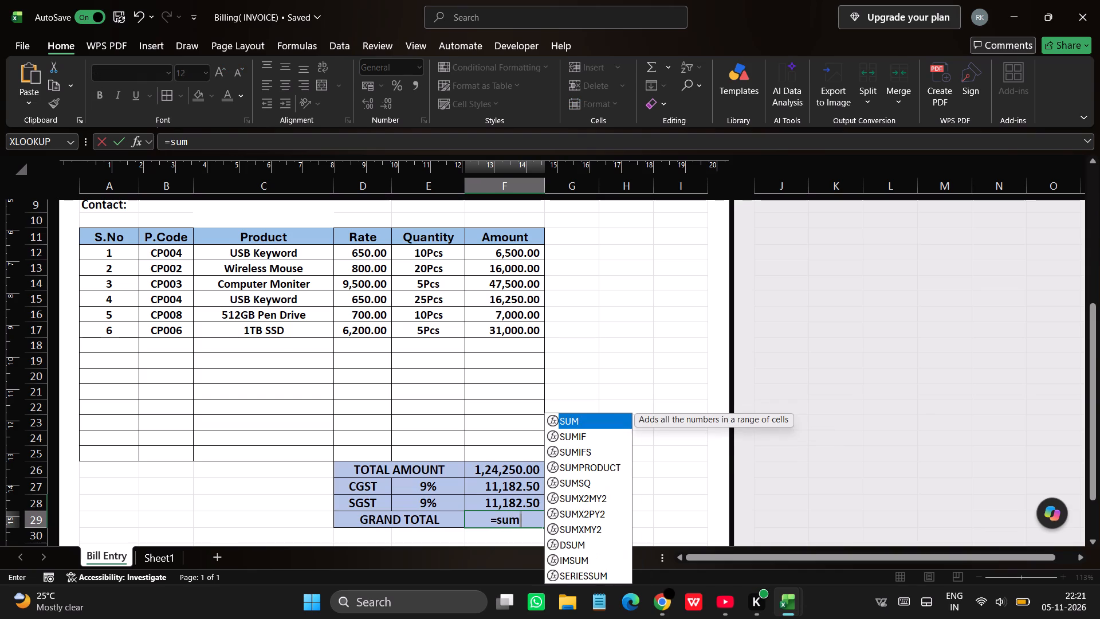
pyautogui.hotkey('shift', '(')
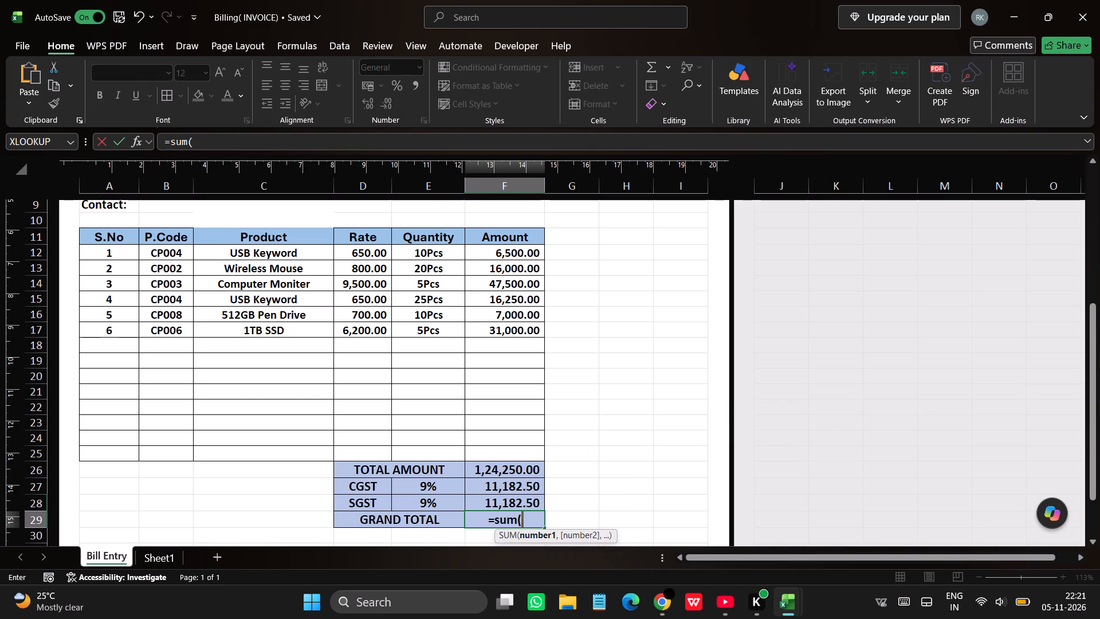
pyautogui.moveTo(520, 463); pyautogui.dragTo(519, 497)
pyautogui.press('Return')
pyautogui.press('Return')
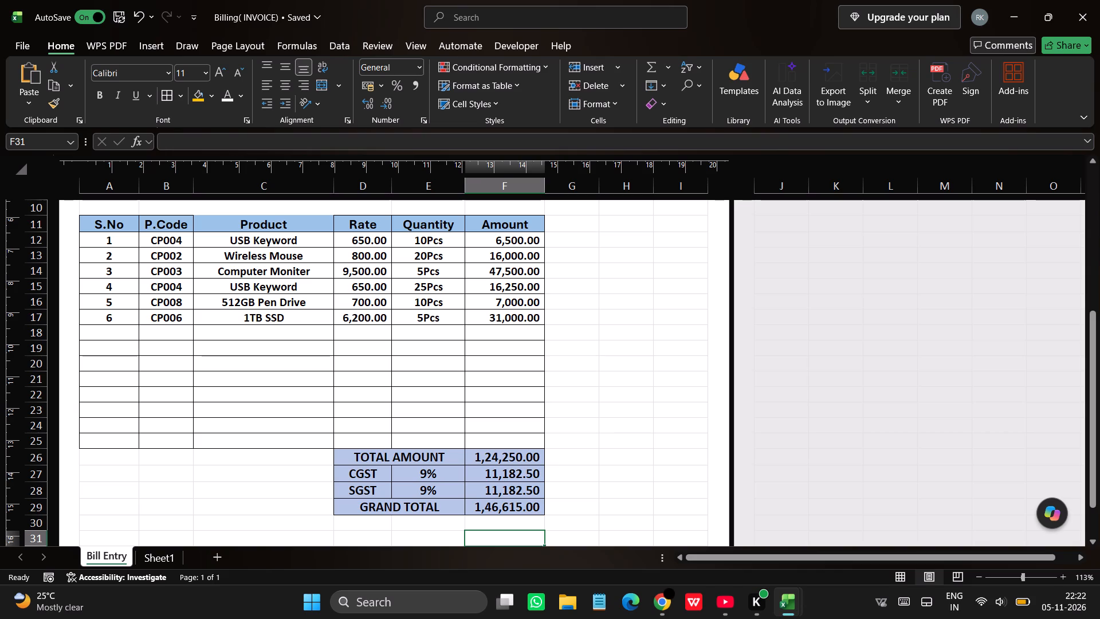
# Enter the bill number Es1001 in cell B5, beside the Bill No. label.
pyautogui.scroll(2, 117, 387)
pyautogui.click(166, 361)
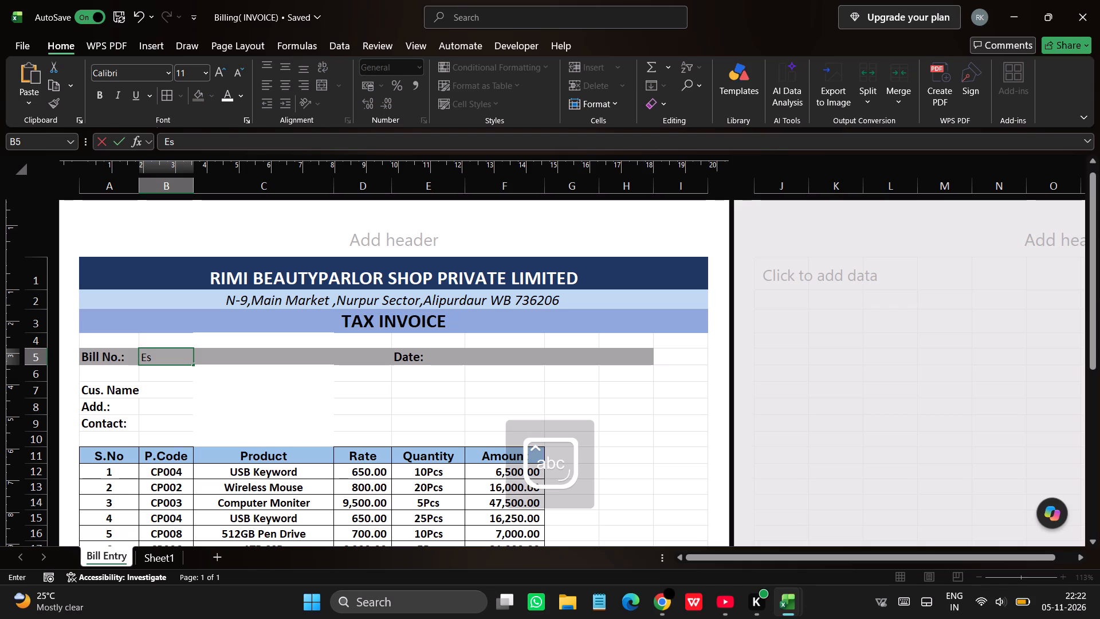
pyautogui.write('1001')
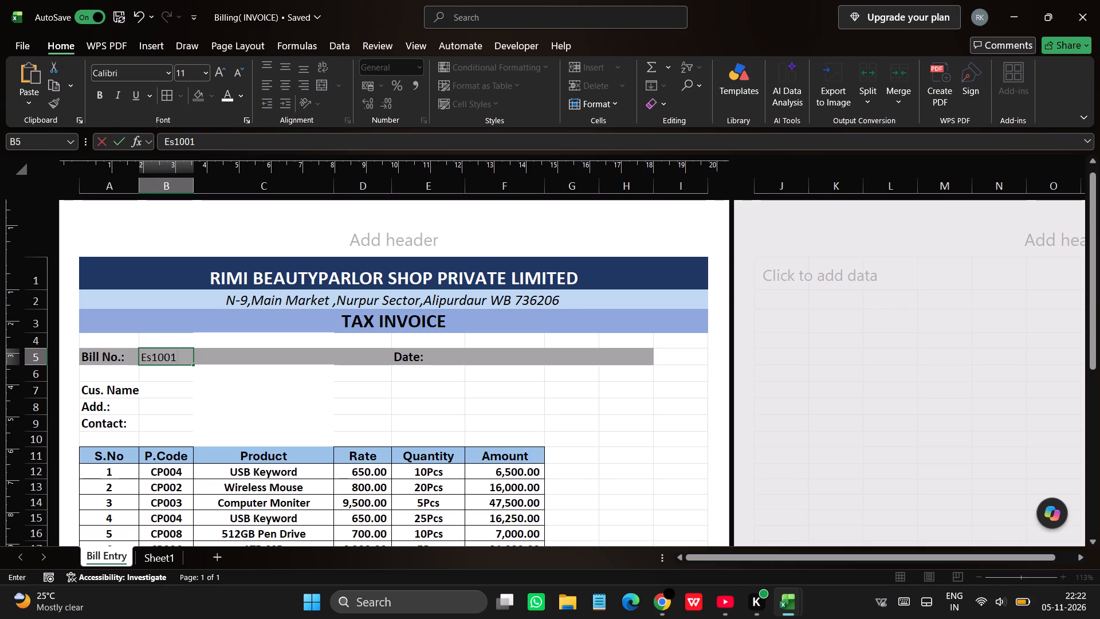
# Enter the invoice date 05-11-2026 in cell F5, beside the Date label.
pyautogui.click(521, 360)
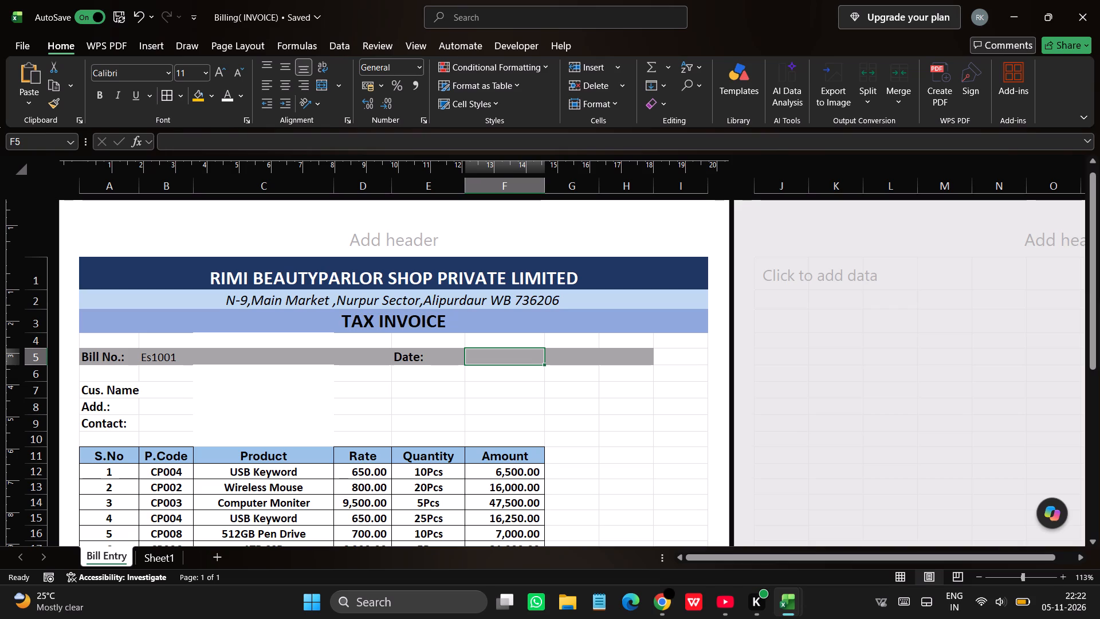
pyautogui.write('05')
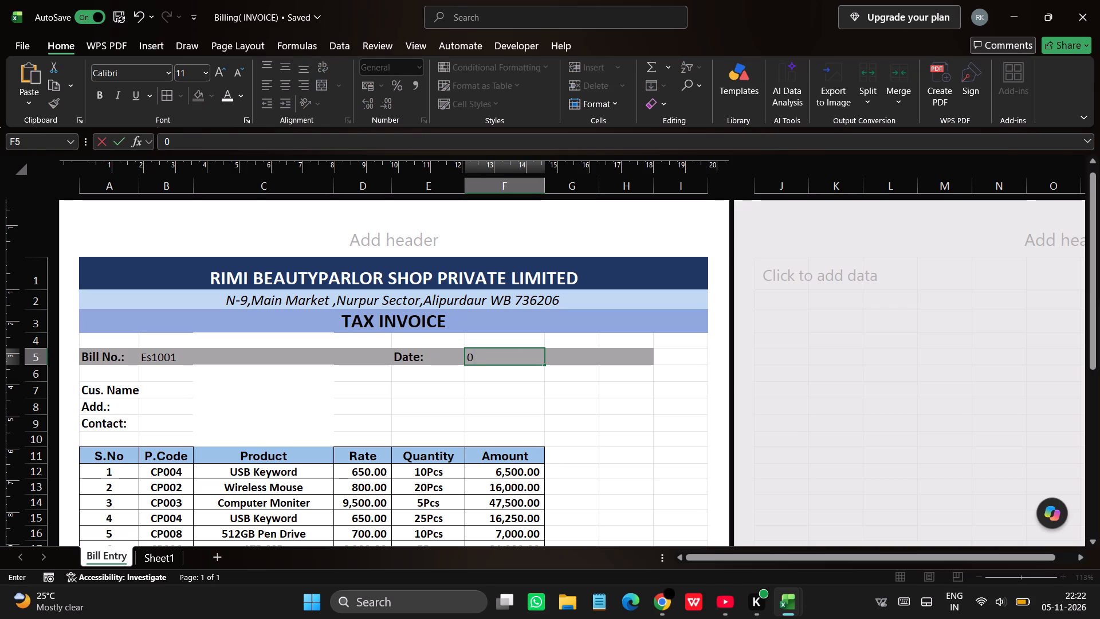
pyautogui.press('-')
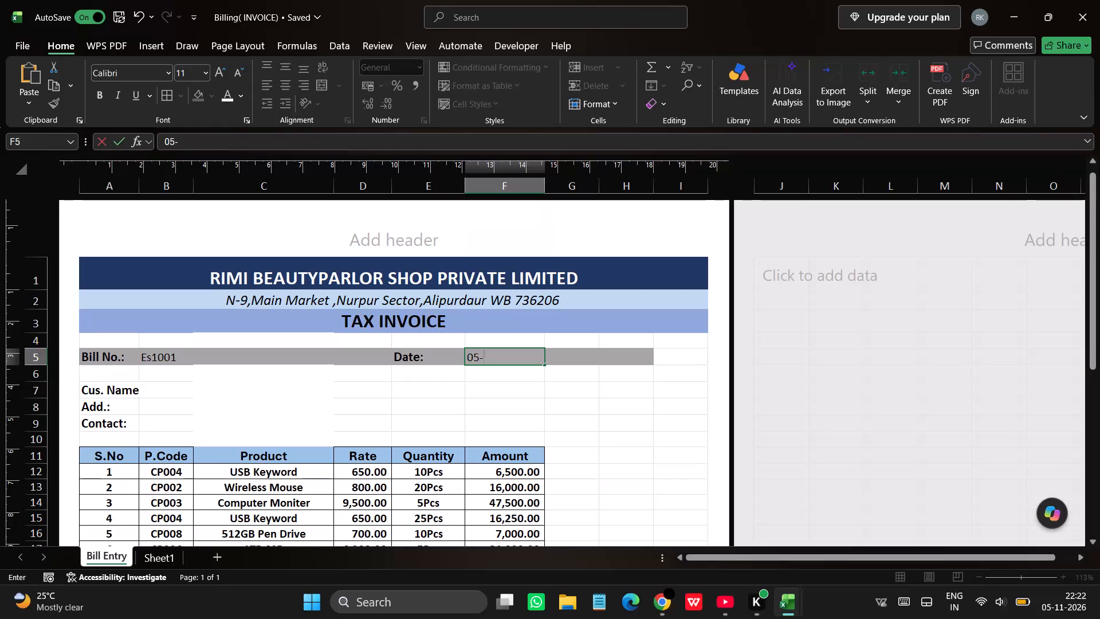
pyautogui.write('11')
pyautogui.press('-')
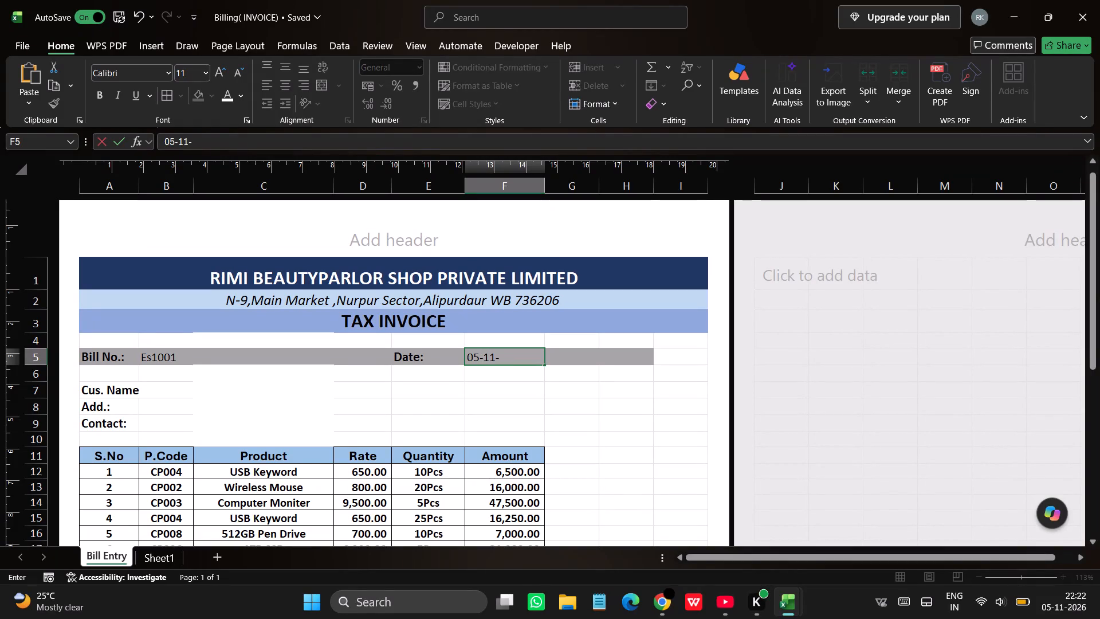
pyautogui.write('2026')
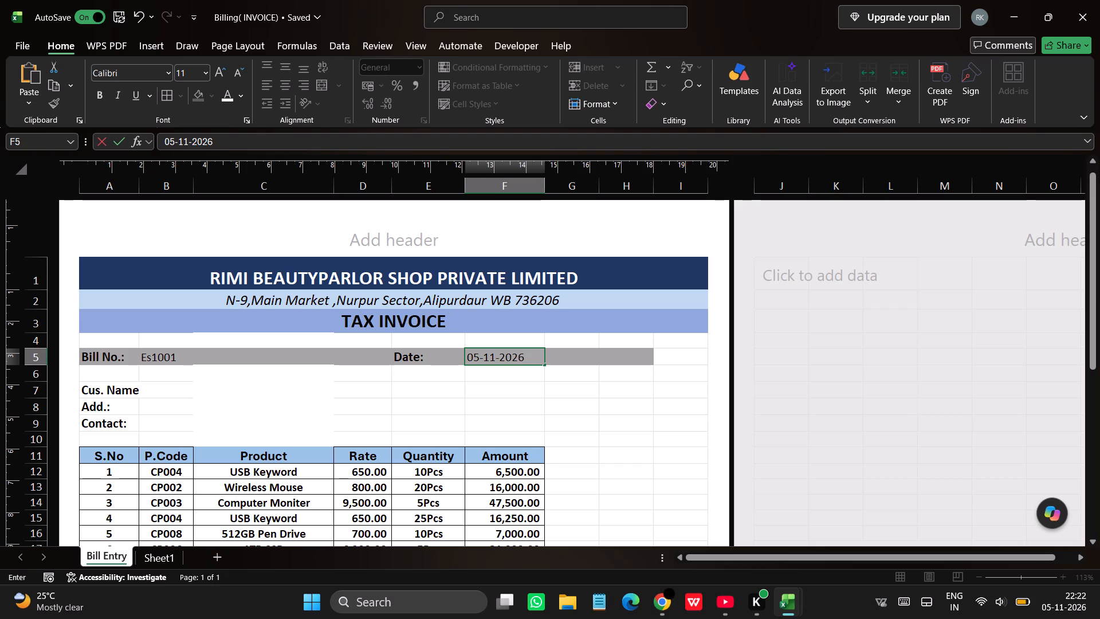
# Enter the customer's name in cell B7, beside the Cus. Name label.
pyautogui.click(174, 389)
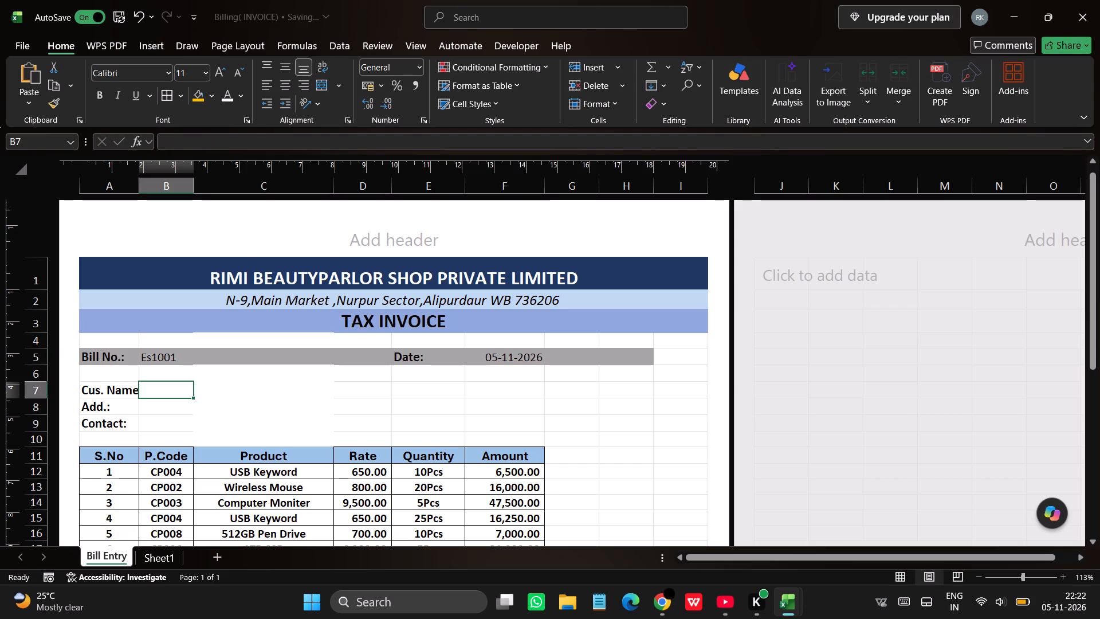
pyautogui.press('r')
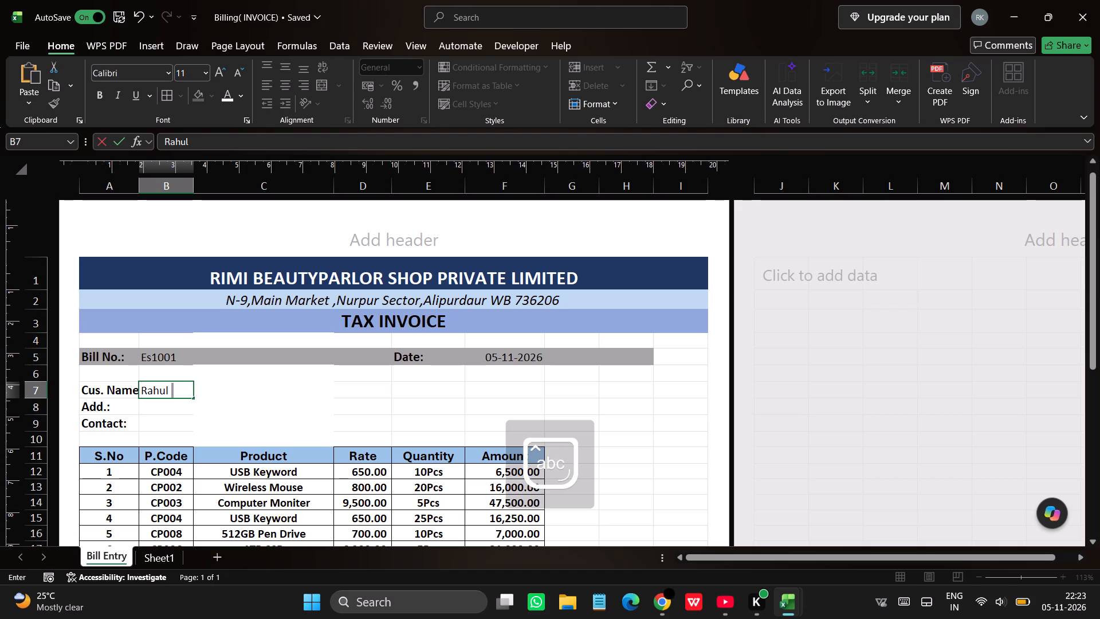
pyautogui.press('r')
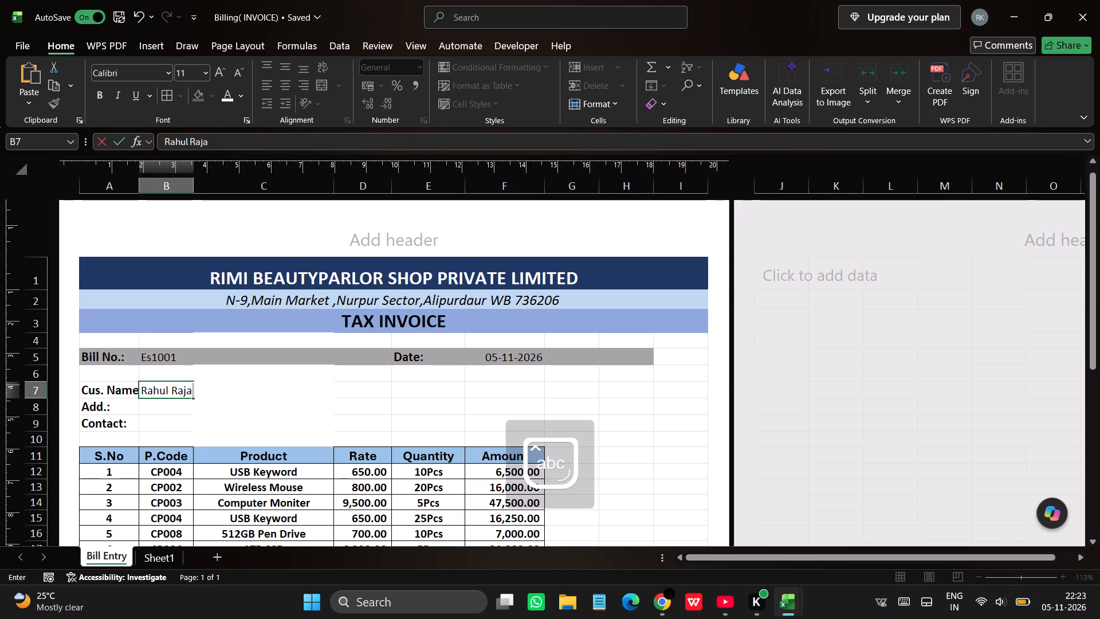
# Enter the customer's postal address, including the PIN code, in cell B8 beside the Add. label.
pyautogui.click(162, 409)
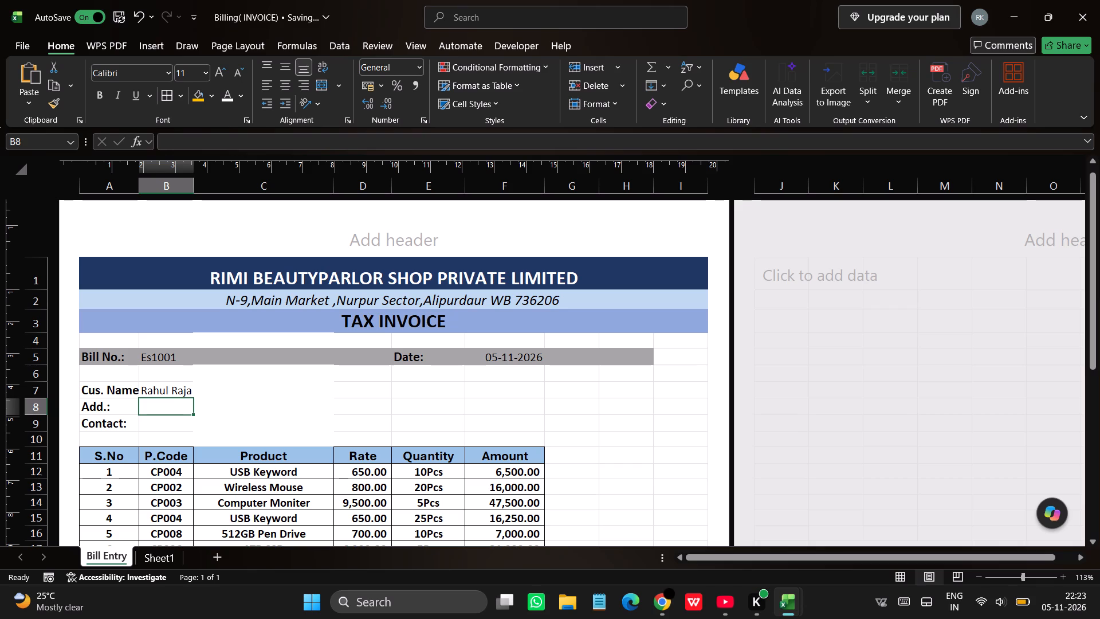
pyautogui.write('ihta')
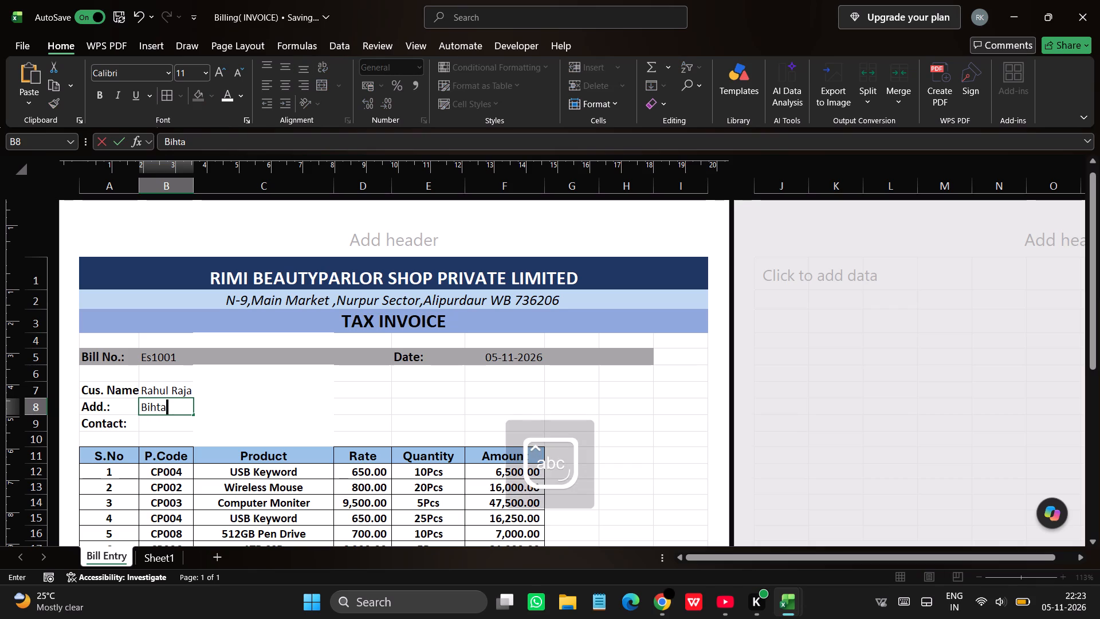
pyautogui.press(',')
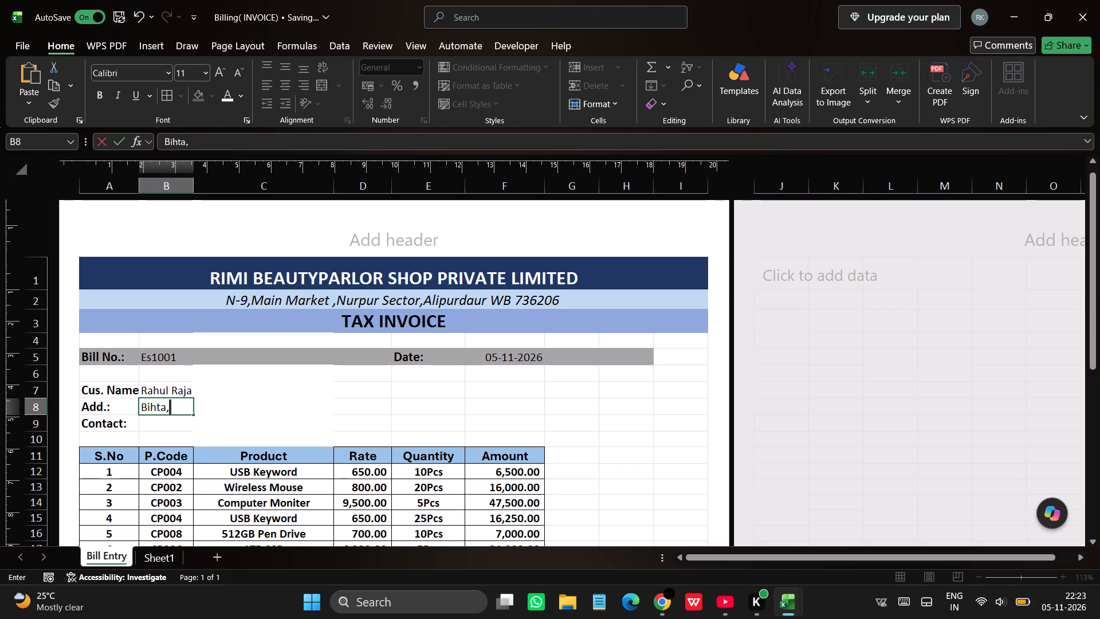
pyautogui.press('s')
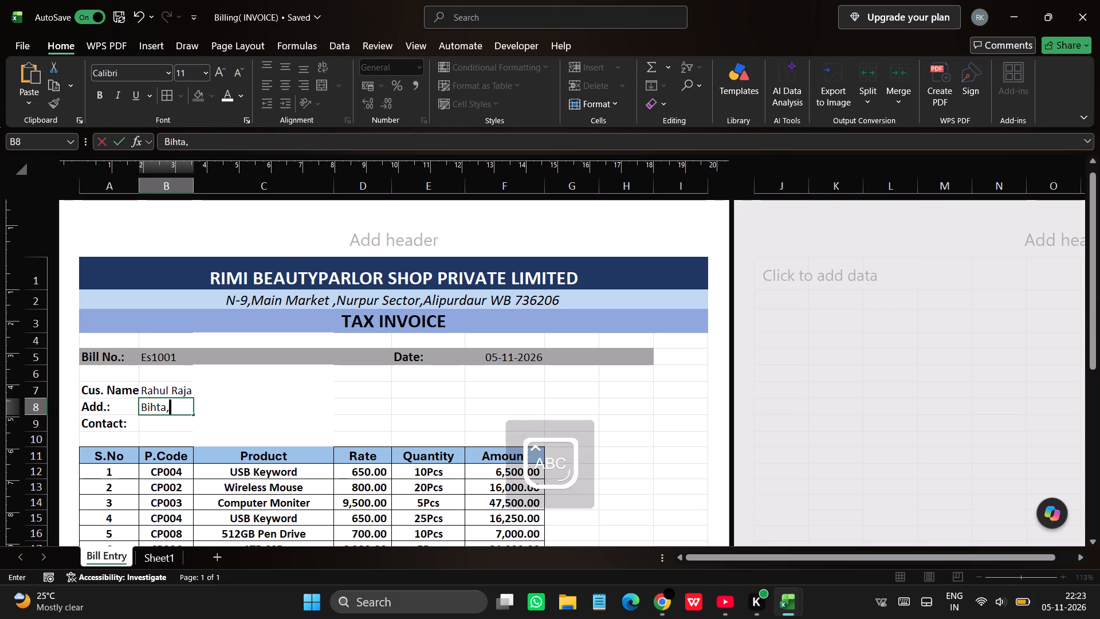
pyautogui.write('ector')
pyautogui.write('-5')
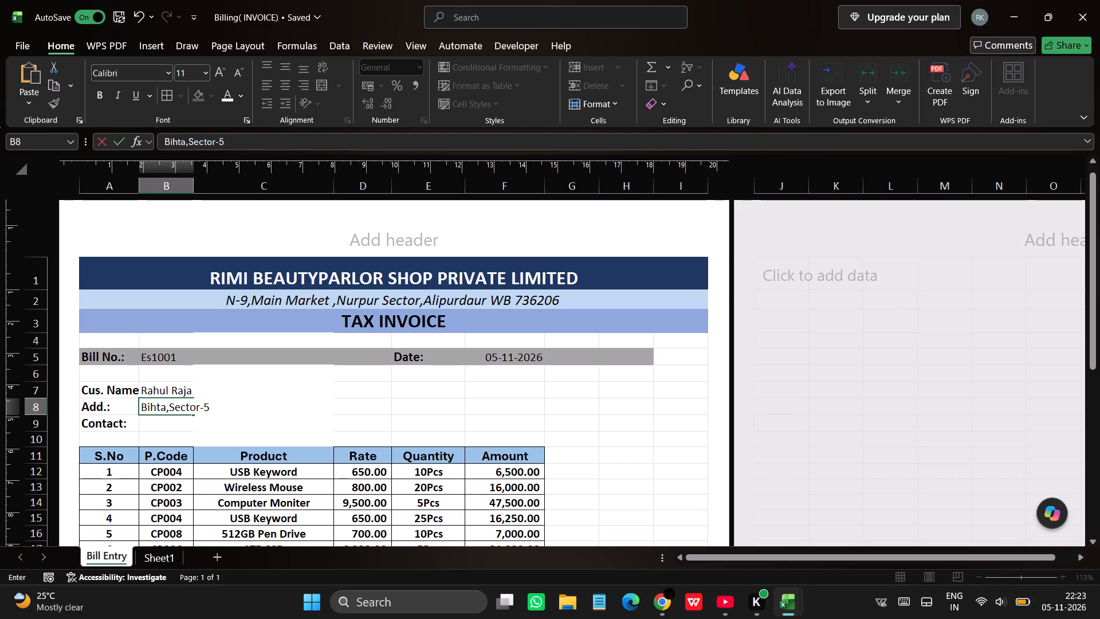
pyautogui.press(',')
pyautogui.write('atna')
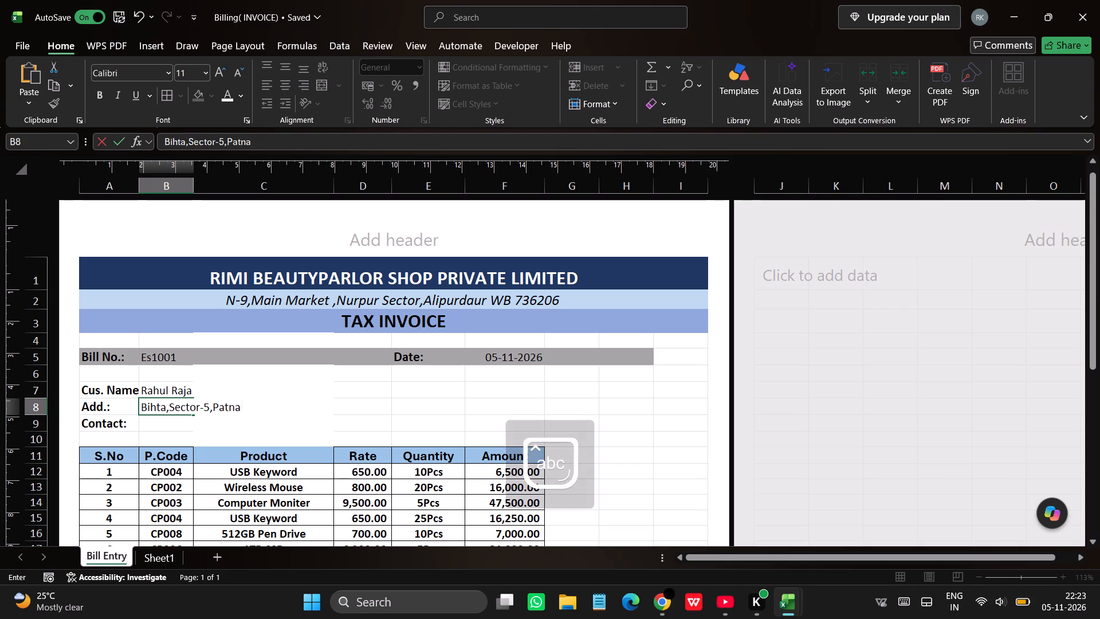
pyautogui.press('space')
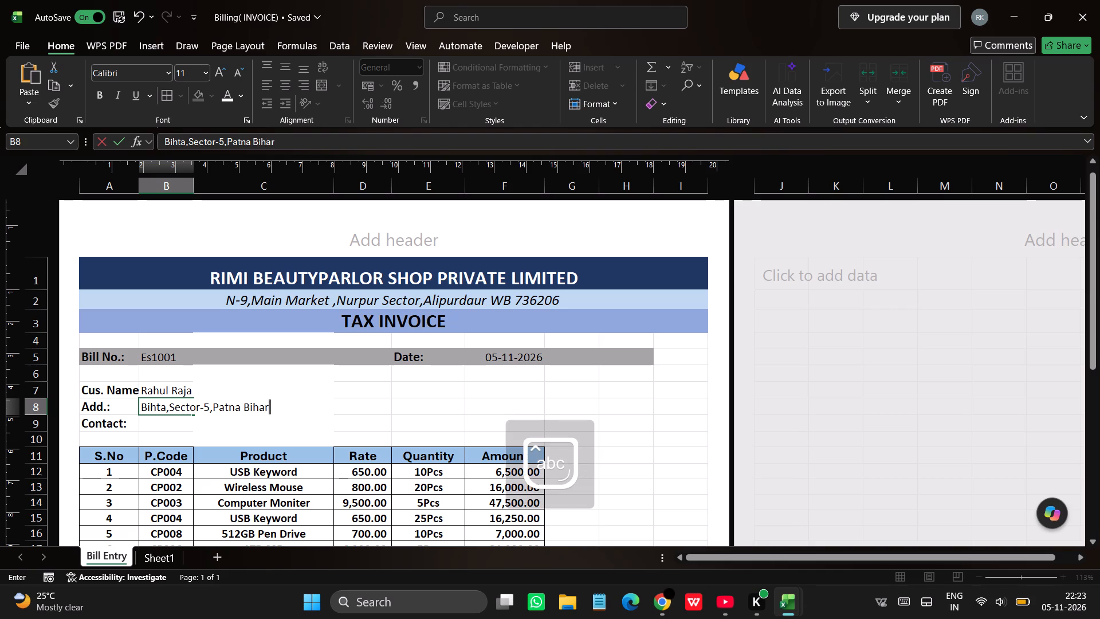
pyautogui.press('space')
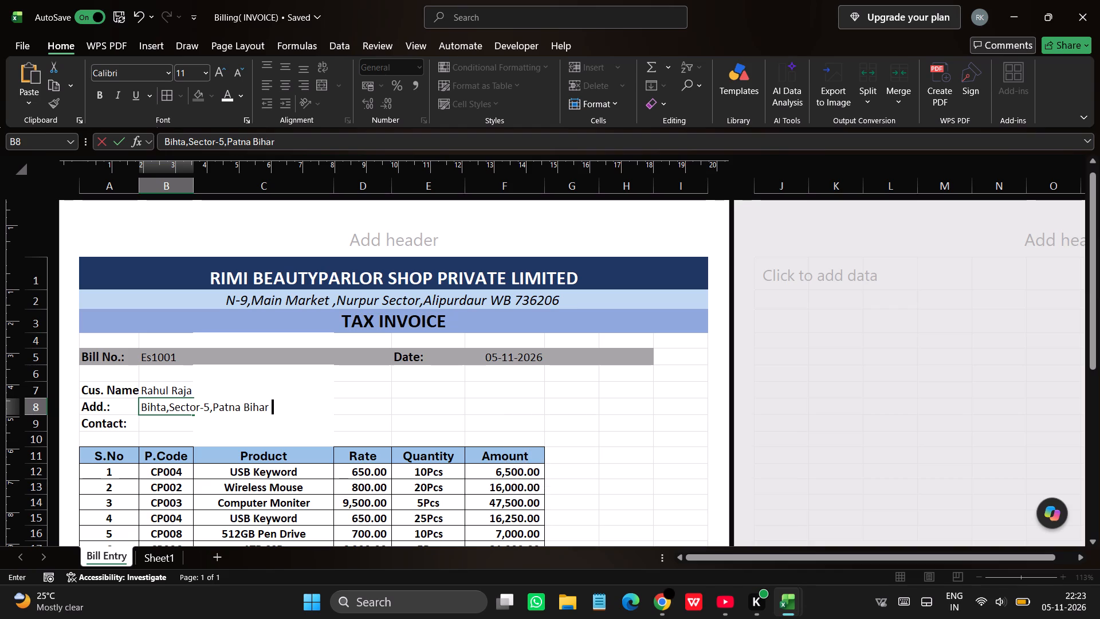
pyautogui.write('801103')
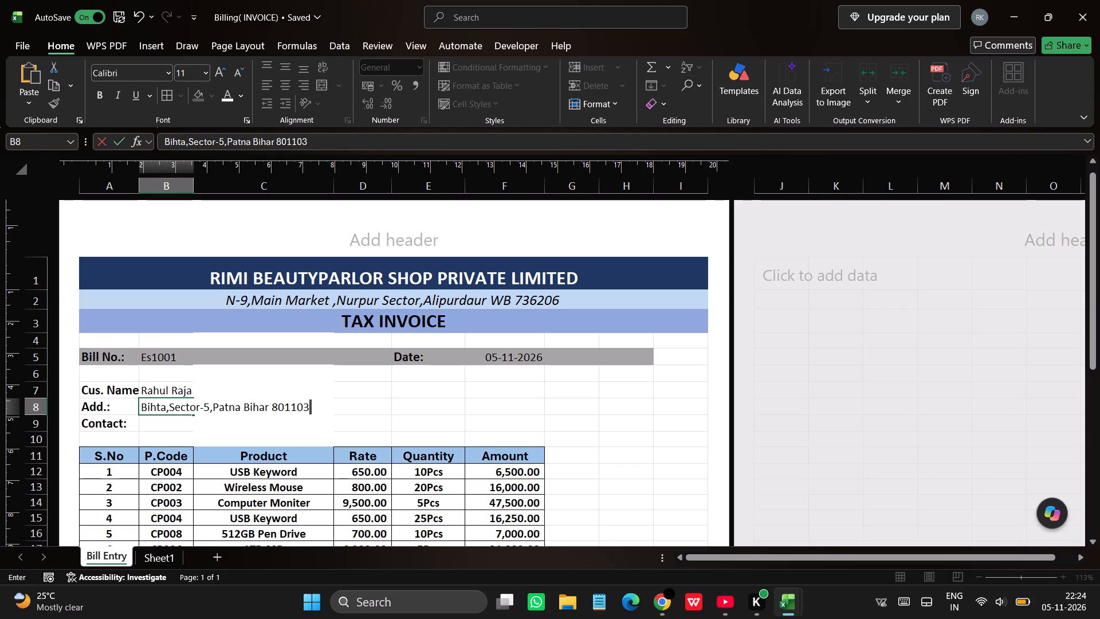
pyautogui.click(173, 439)
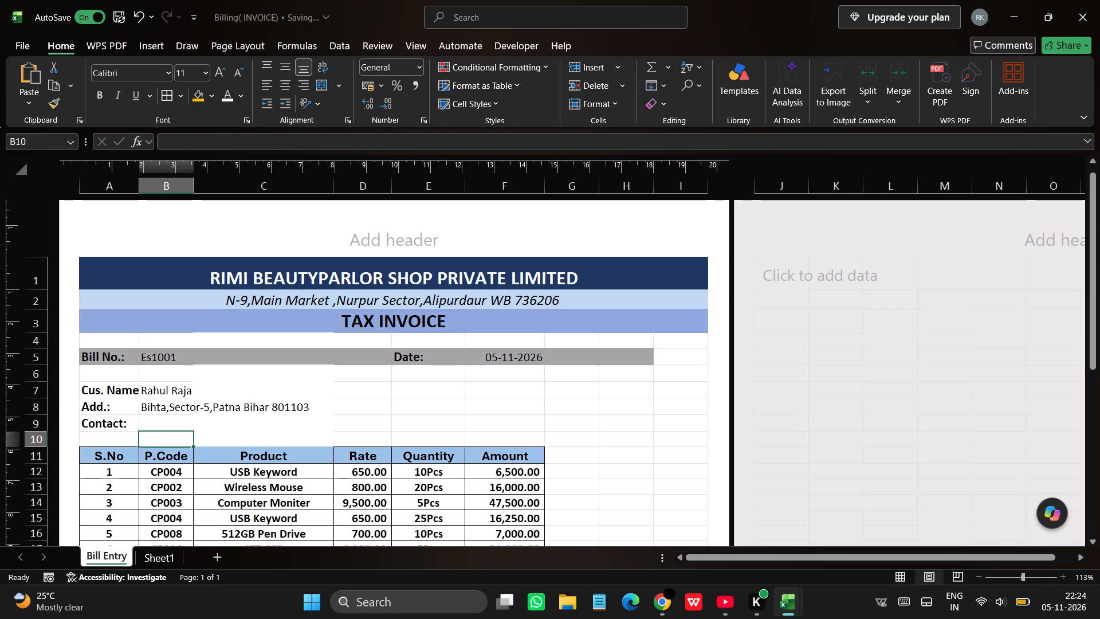
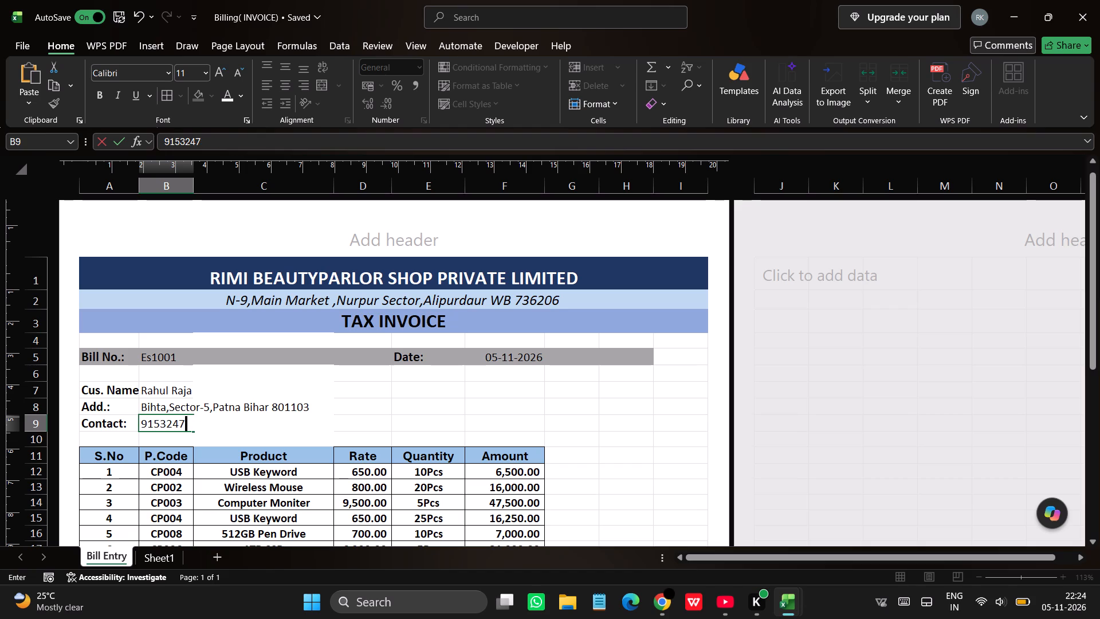
# Finish the customer's contact number in cell B9 beside the Contact label, masking its last two digits with asterisks.
pyautogui.press('9')
pyautogui.write('**')
pyautogui.click(412, 408)
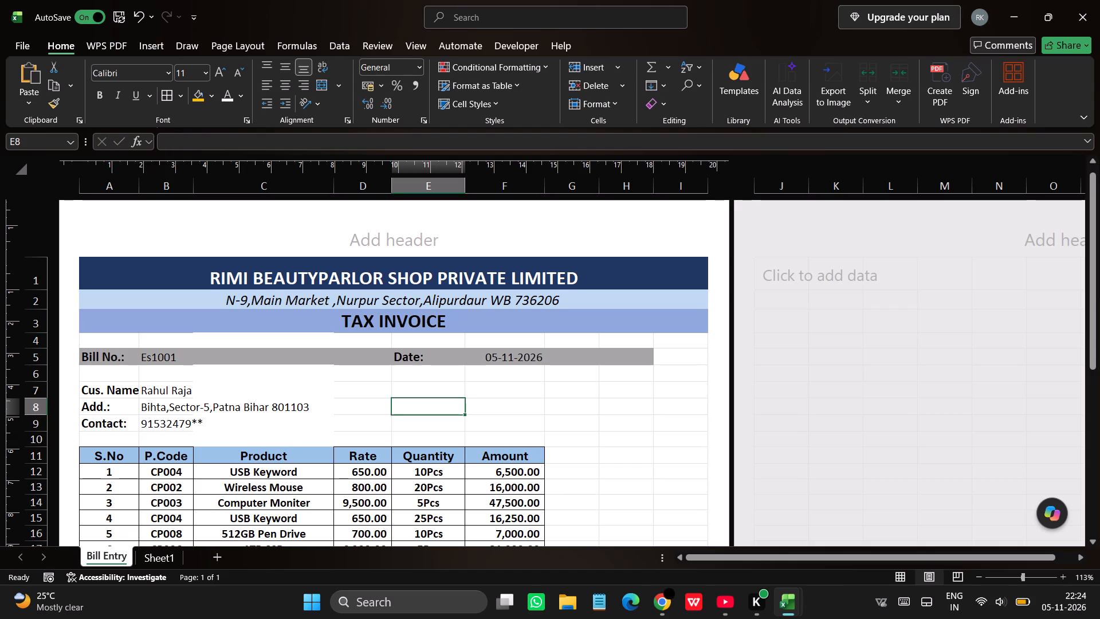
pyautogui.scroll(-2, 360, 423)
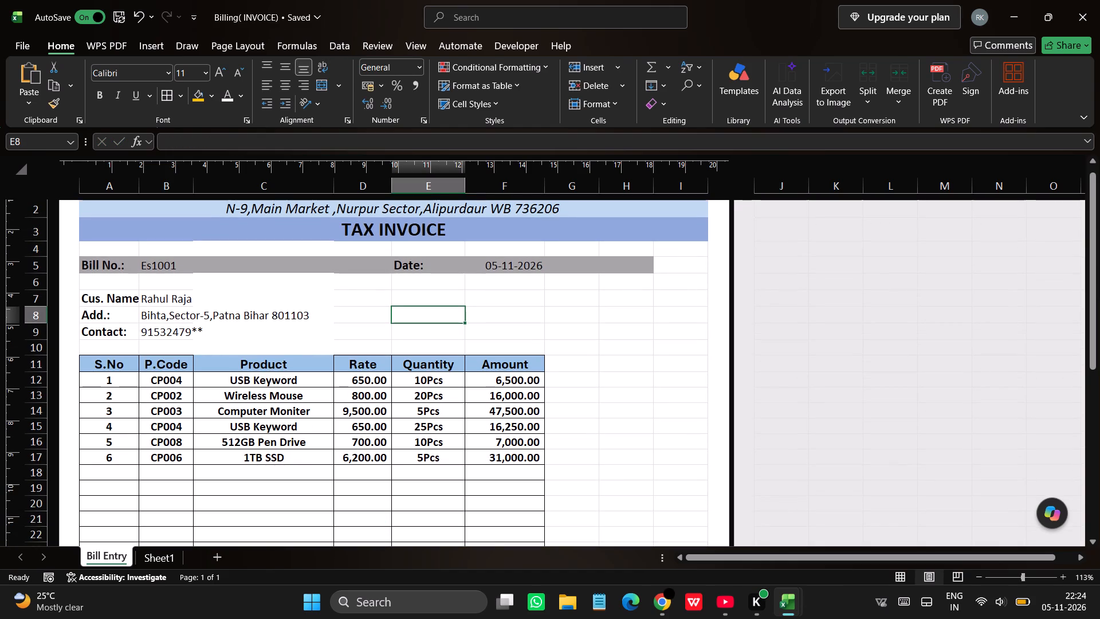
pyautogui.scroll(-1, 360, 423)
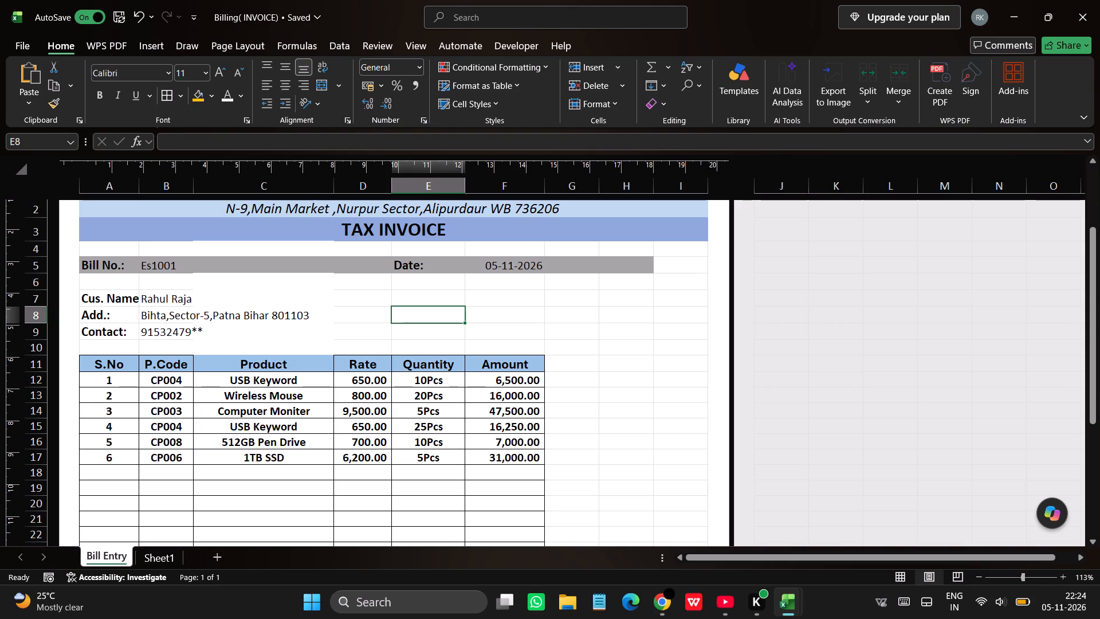
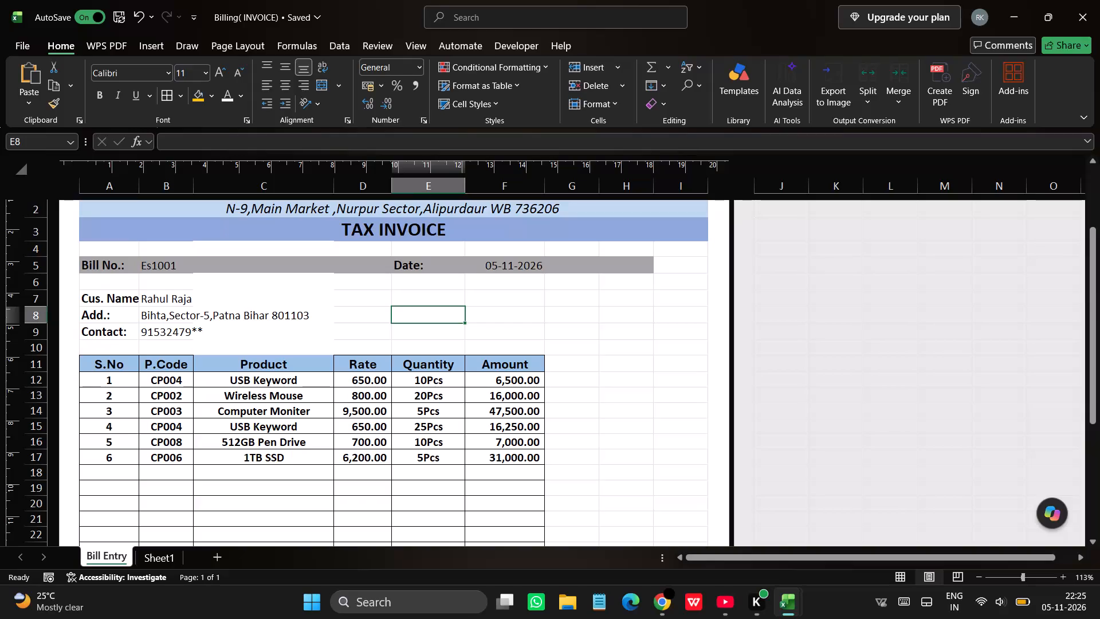
# Preview the printout of the Bill Entry sheet and examine the invoice's layout at full-page and enlarged size.
pyautogui.click(370, 369)
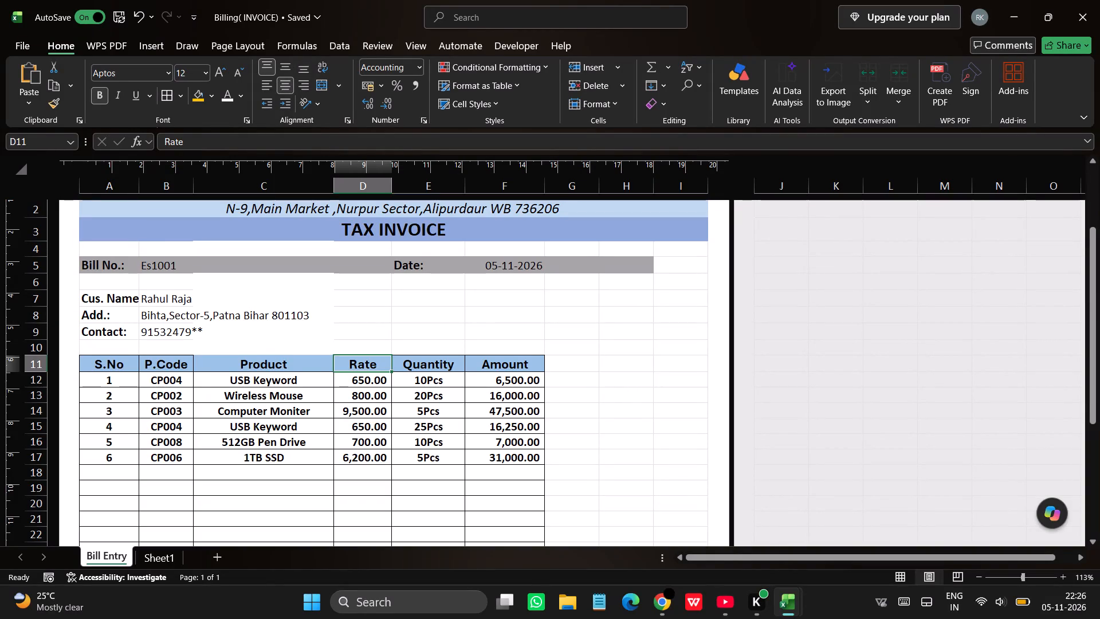
pyautogui.scroll(-1, 349, 383)
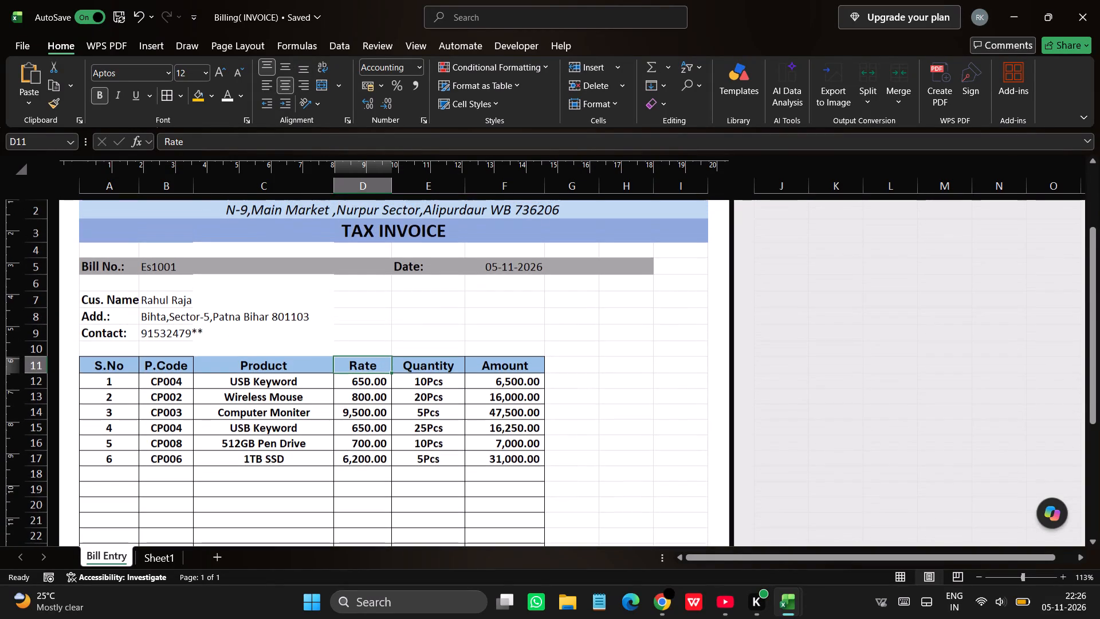
pyautogui.click(390, 296)
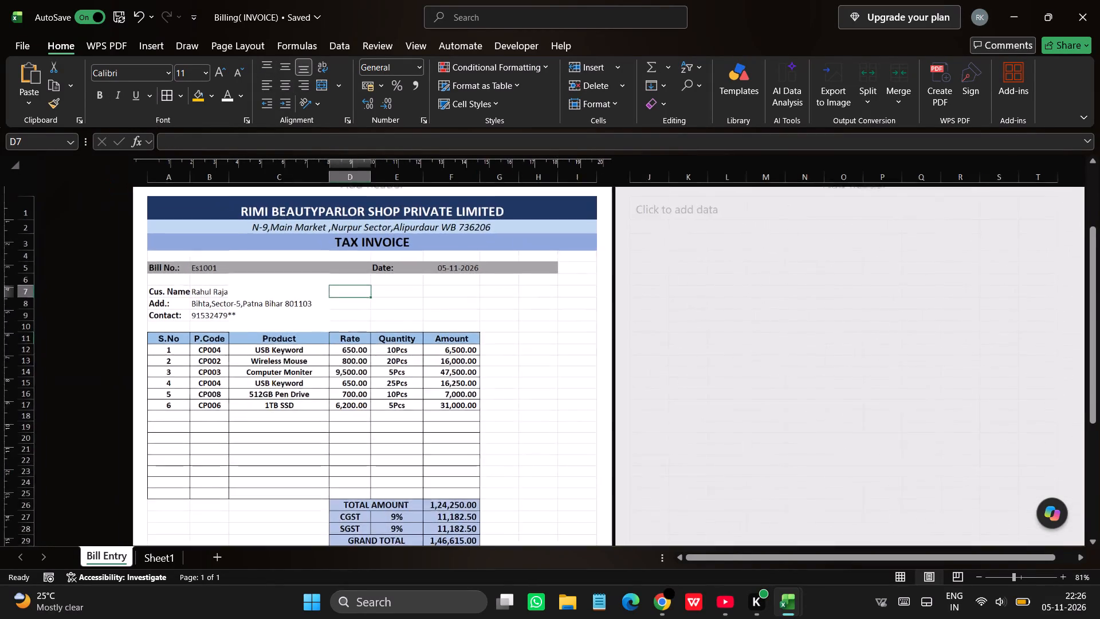
pyautogui.scroll(2, 364, 354)
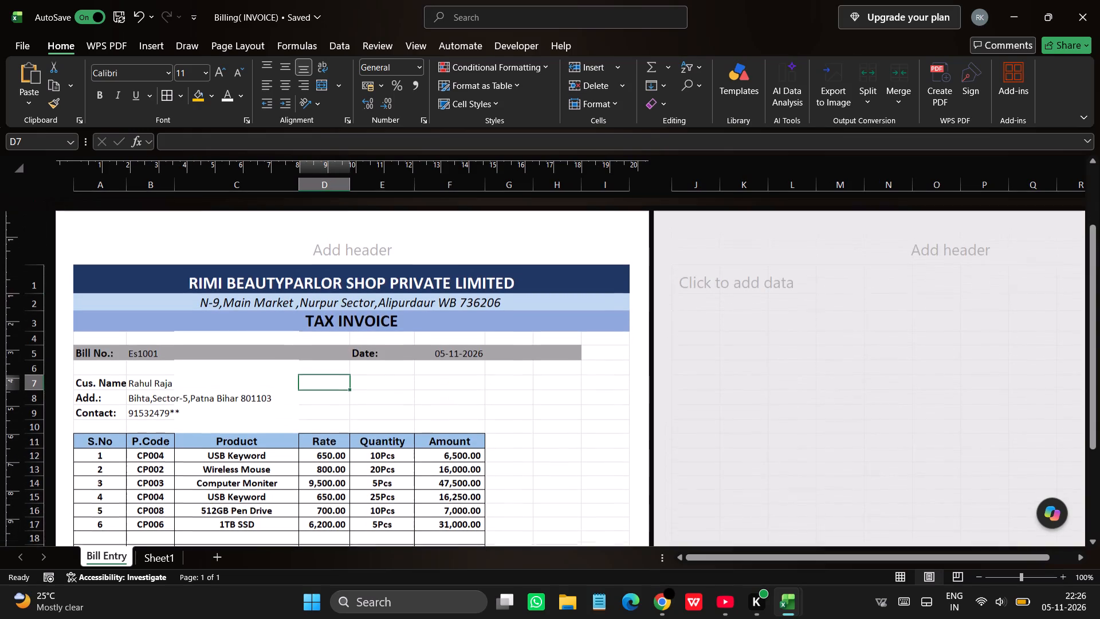
pyautogui.hotkey('ctrl', 'p')
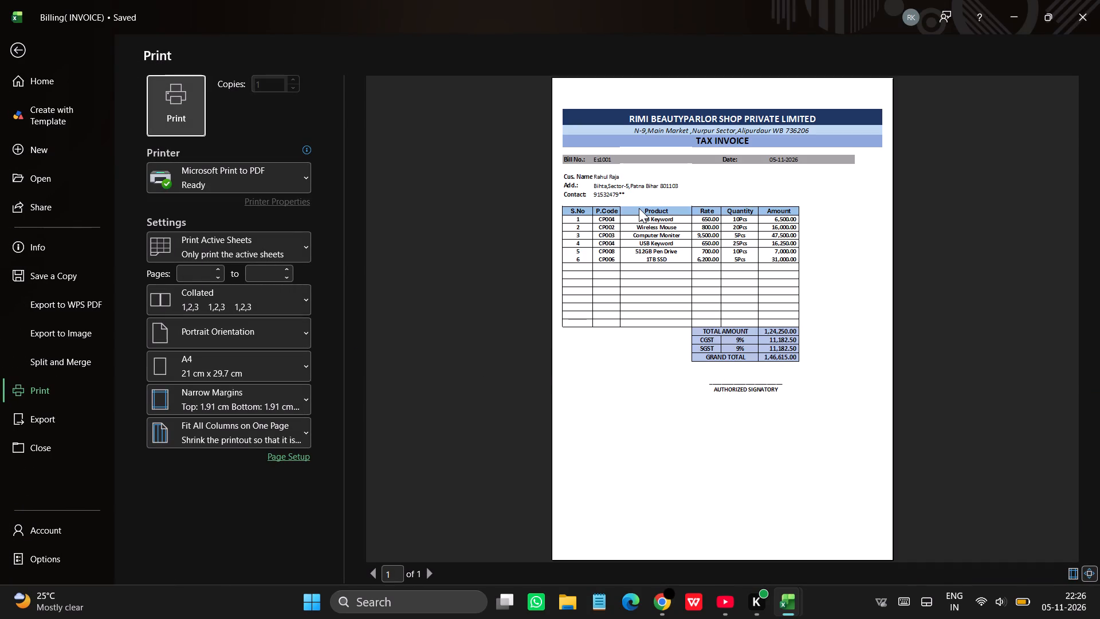
pyautogui.click(727, 178)
pyautogui.click(727, 178)
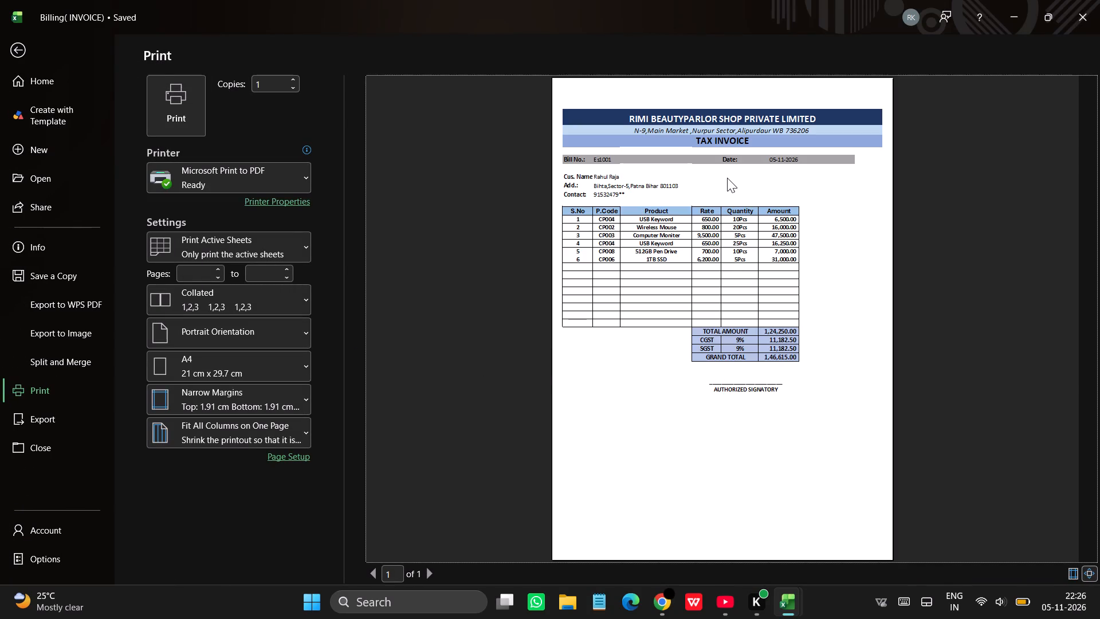
pyautogui.keyDown('ctrl'); pyautogui.scroll(1, 727, 178); pyautogui.keyUp('ctrl')
pyautogui.scroll(1, 727, 178)
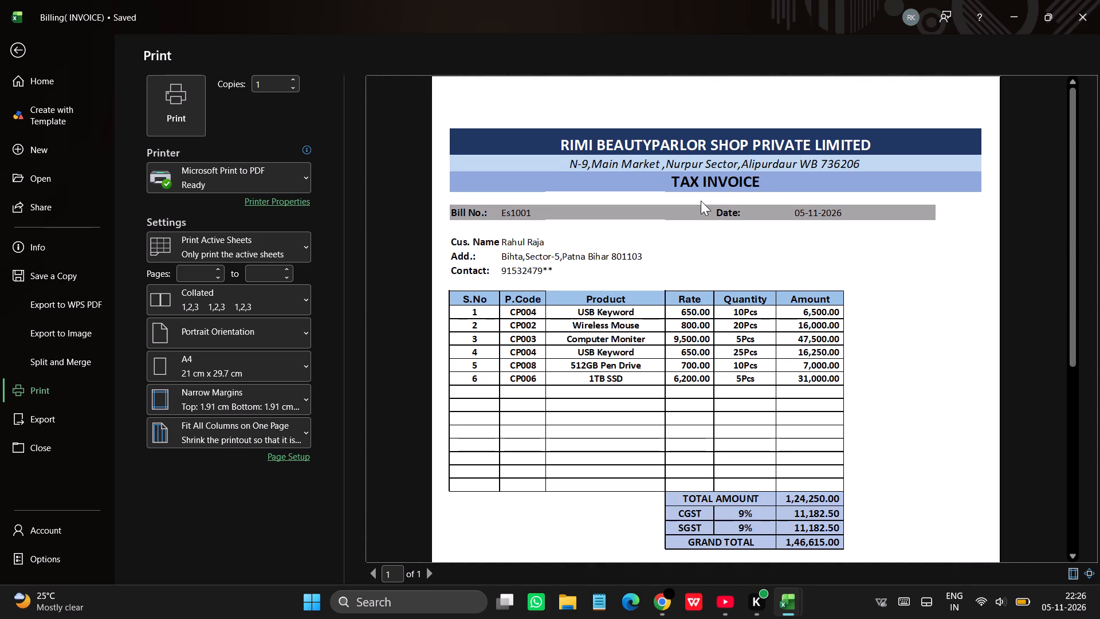
pyautogui.keyDown('ctrl'); pyautogui.scroll(2, 701, 201); pyautogui.keyUp('ctrl')
pyautogui.keyDown('ctrl'); pyautogui.scroll(-2, 701, 201); pyautogui.keyUp('ctrl')
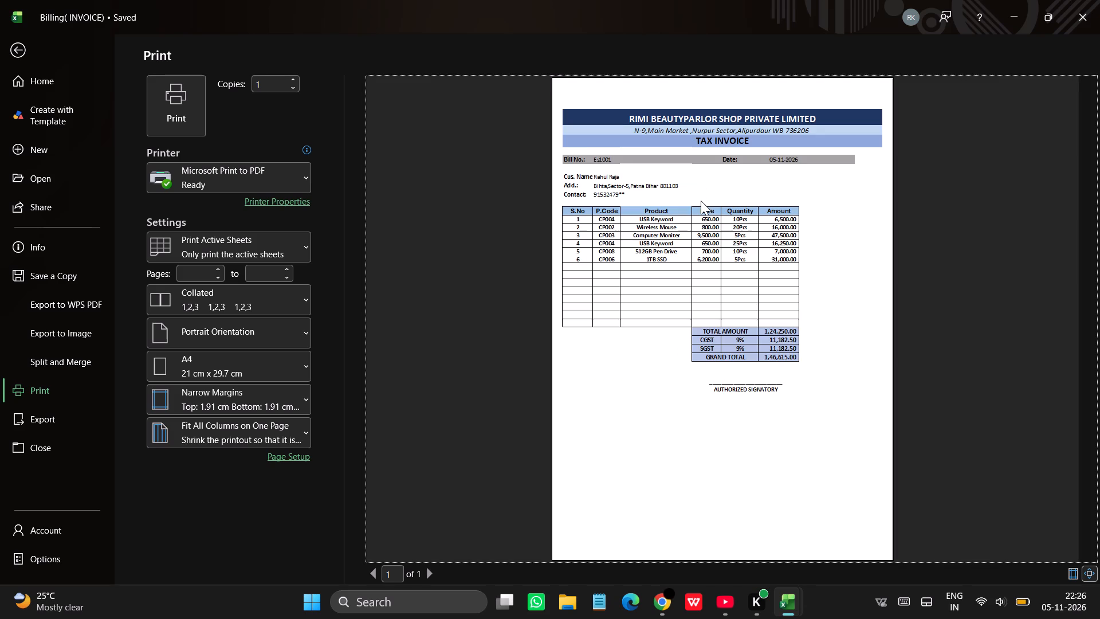
pyautogui.keyDown('ctrl'); pyautogui.scroll(2, 701, 201); pyautogui.keyUp('ctrl')
pyautogui.keyDown('ctrl'); pyautogui.scroll(-1, 701, 201); pyautogui.keyUp('ctrl')
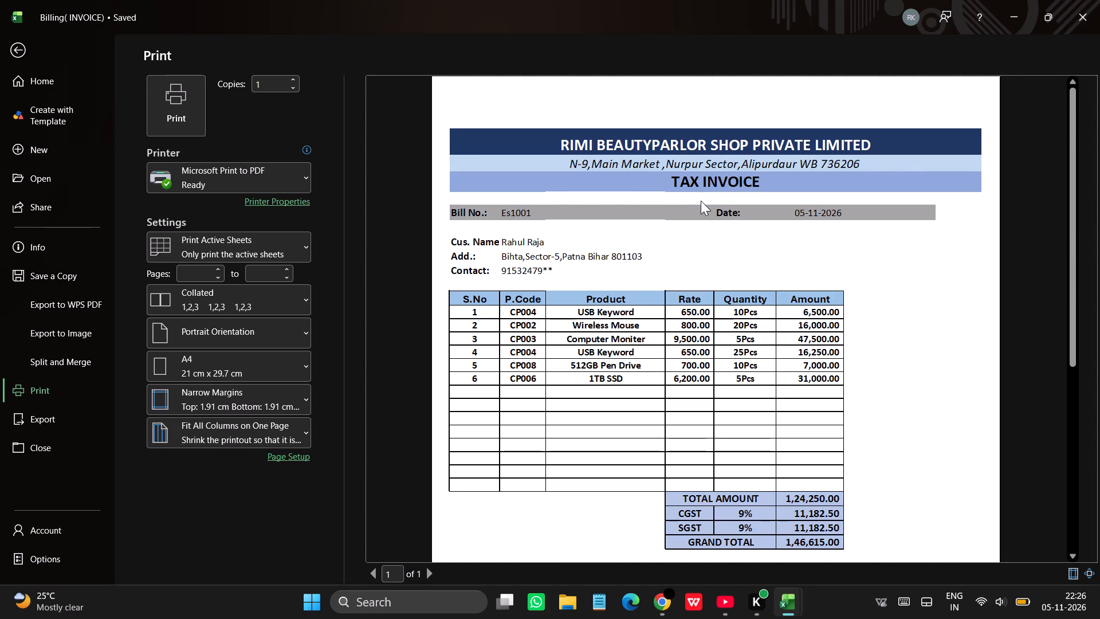
pyautogui.keyDown('ctrl'); pyautogui.scroll(-2, 701, 201); pyautogui.keyUp('ctrl')
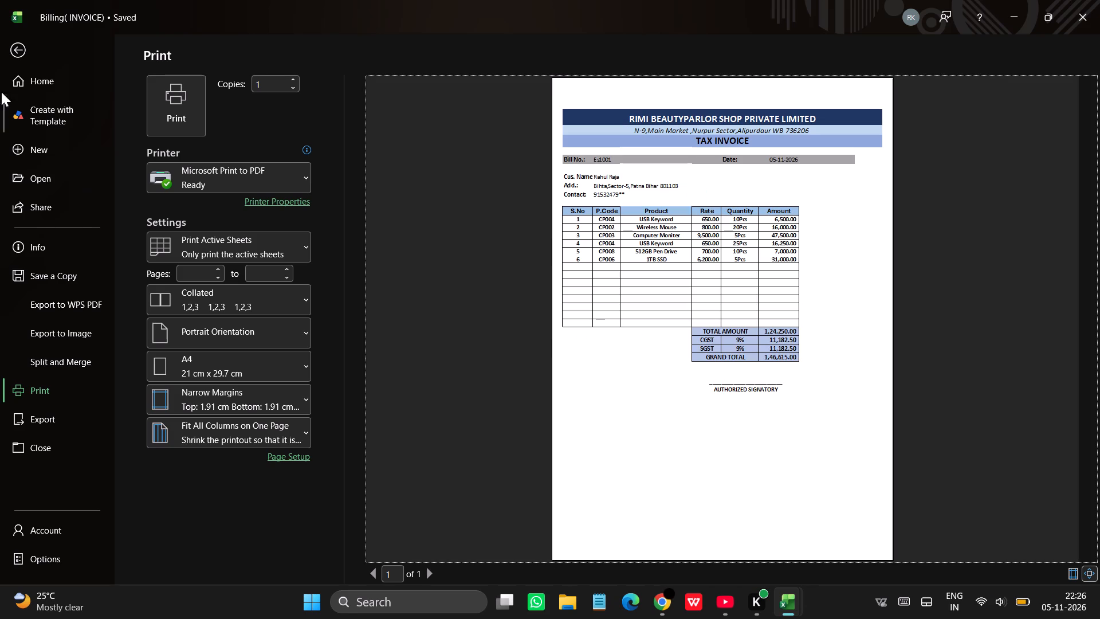
pyautogui.click(16, 46)
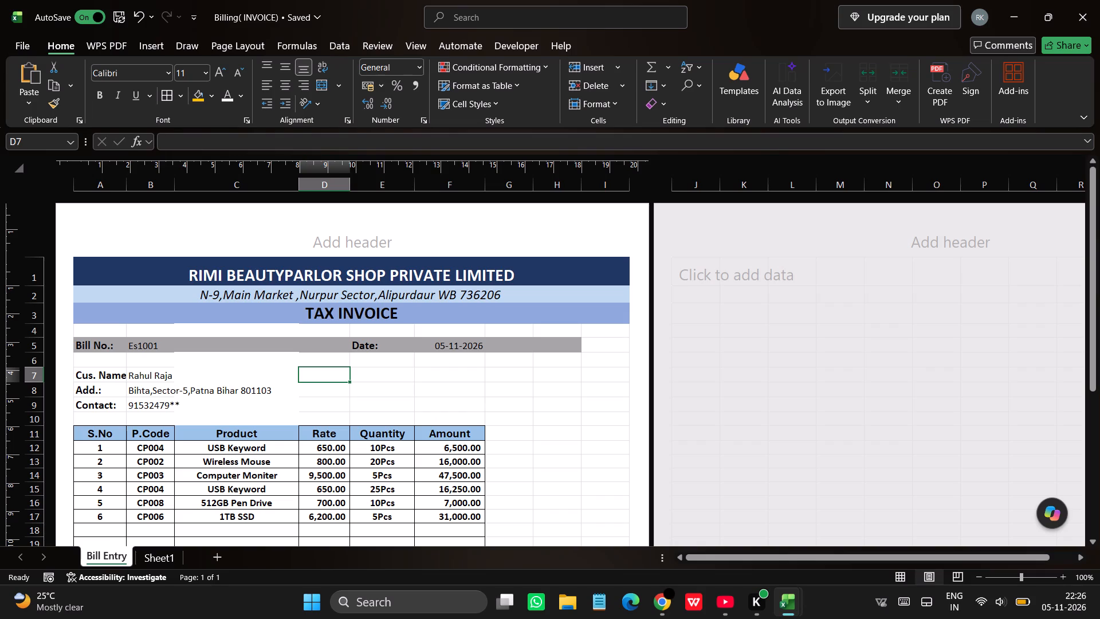
# Add a seventh item in row 18 of the invoice table with product code CP010 and quantity 10.
pyautogui.scroll(-1, 140, 393)
pyautogui.moveTo(147, 388); pyautogui.dragTo(182, 393)
pyautogui.click(182, 393)
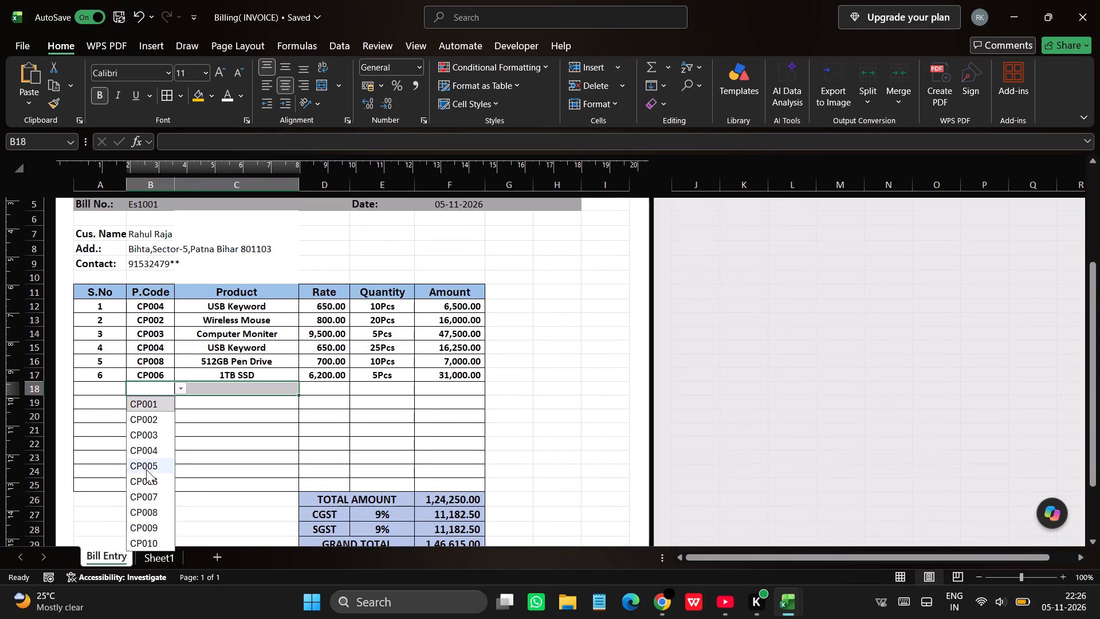
pyautogui.click(148, 536)
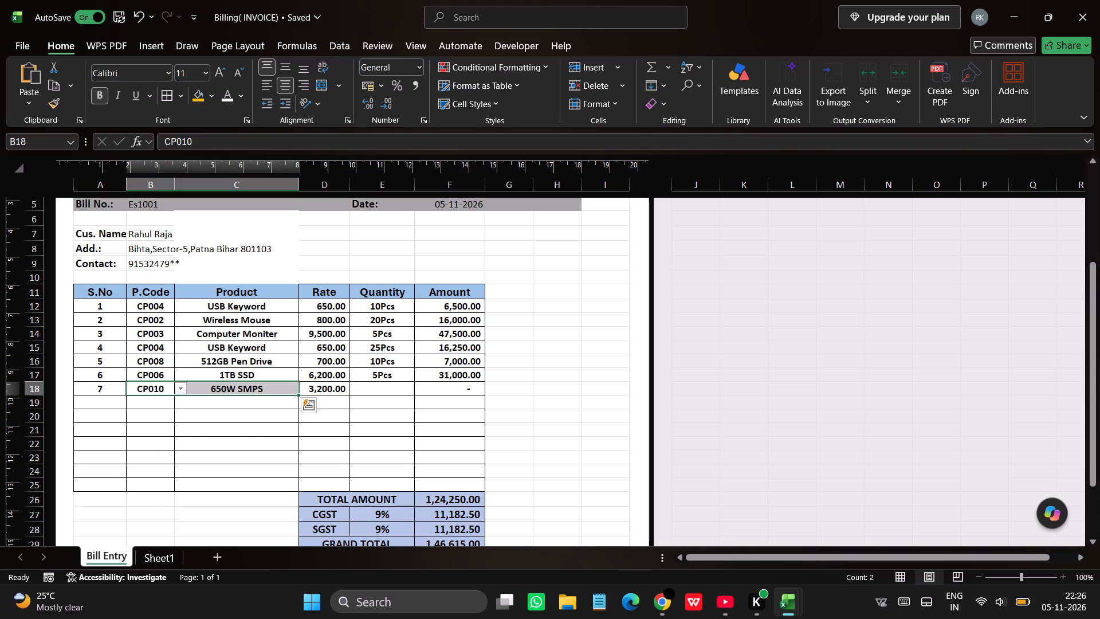
pyautogui.click(376, 386)
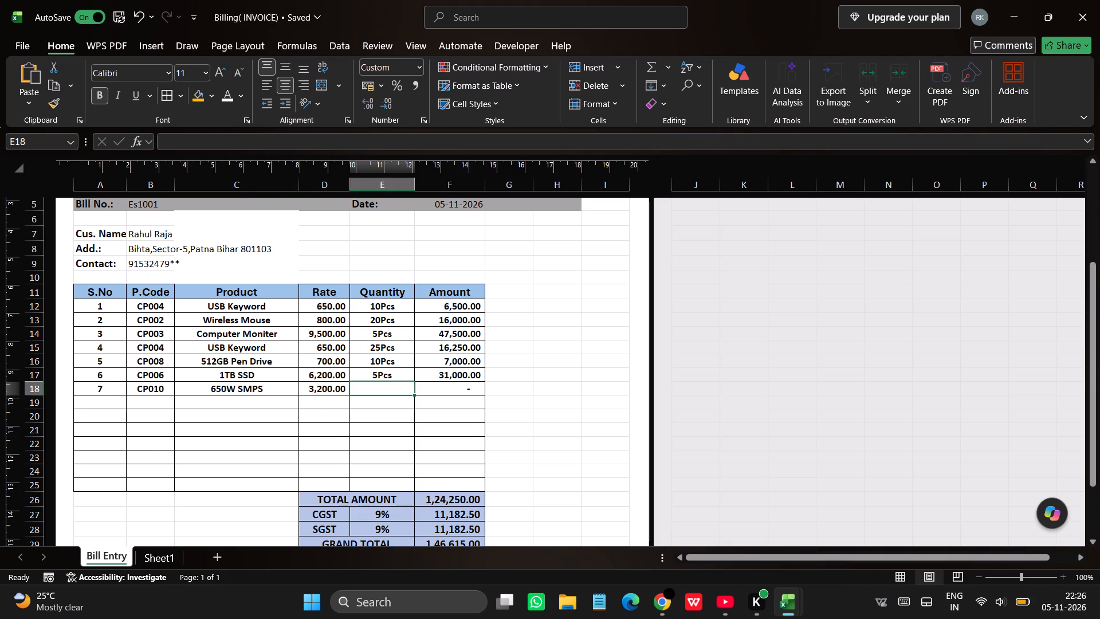
pyautogui.write('10')
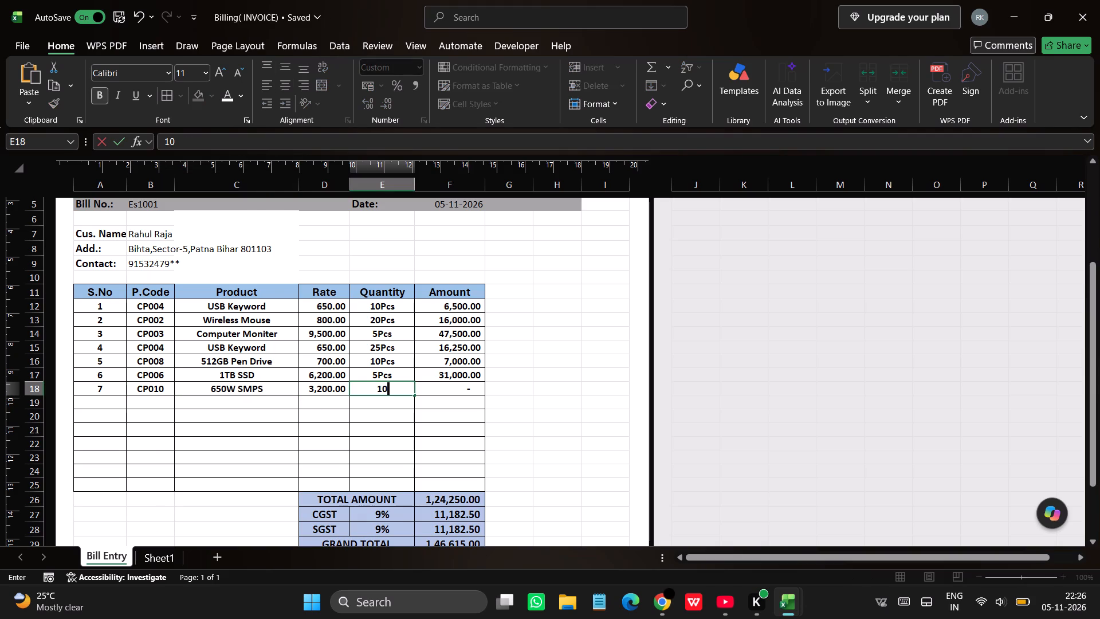
pyautogui.press('Return')
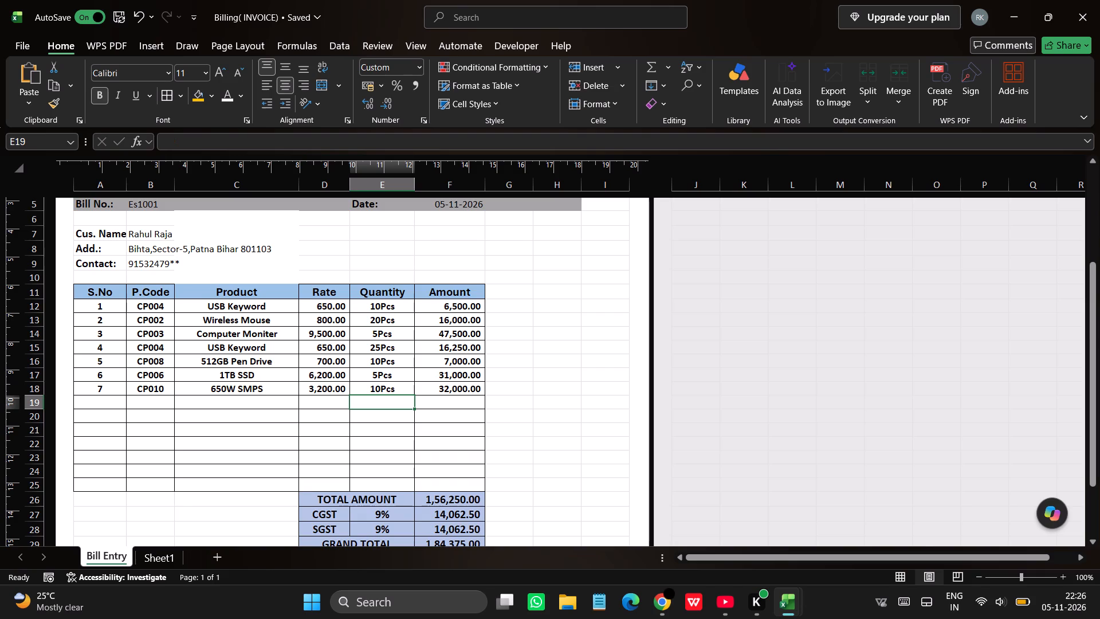
# Check the totals section below the item table, and preview the updated invoice's printout again.
pyautogui.scroll(-1, 352, 504)
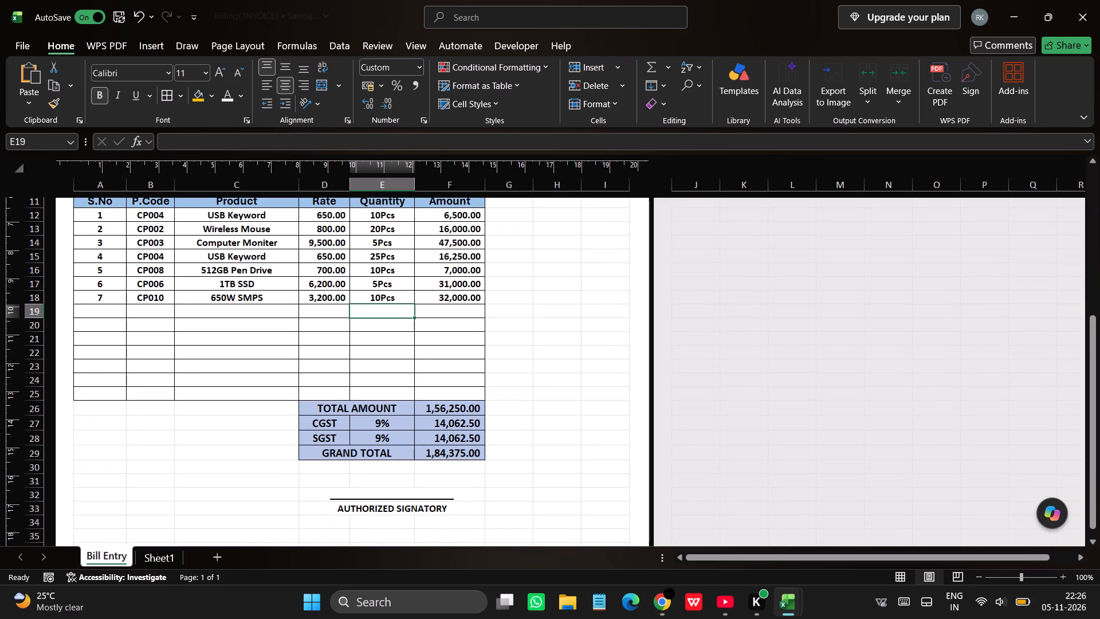
pyautogui.scroll(1, 335, 413)
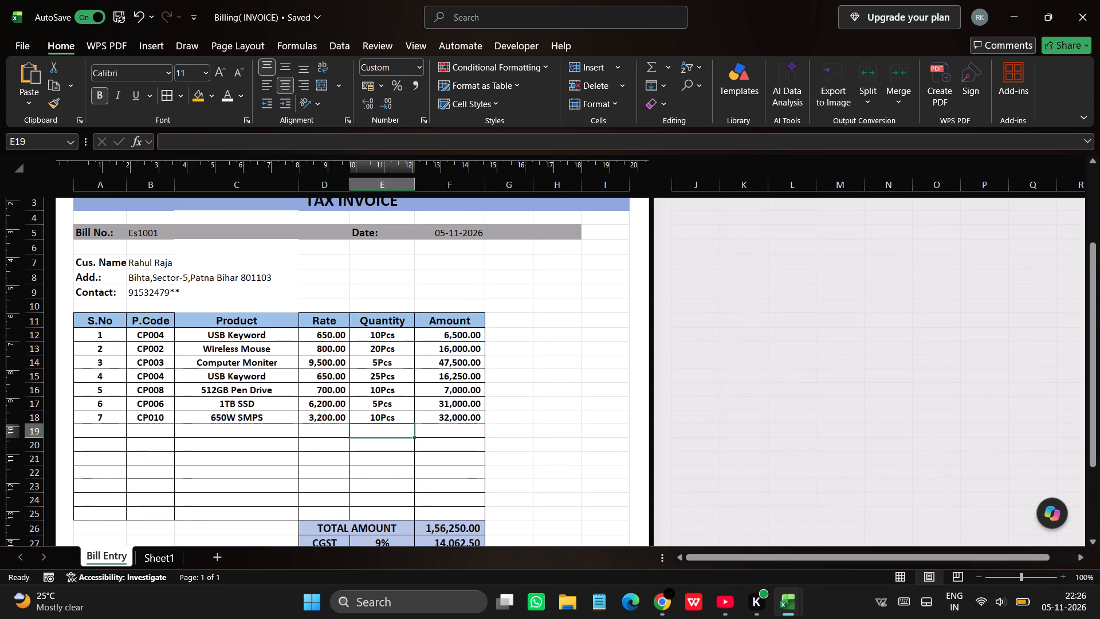
pyautogui.scroll(1, 335, 413)
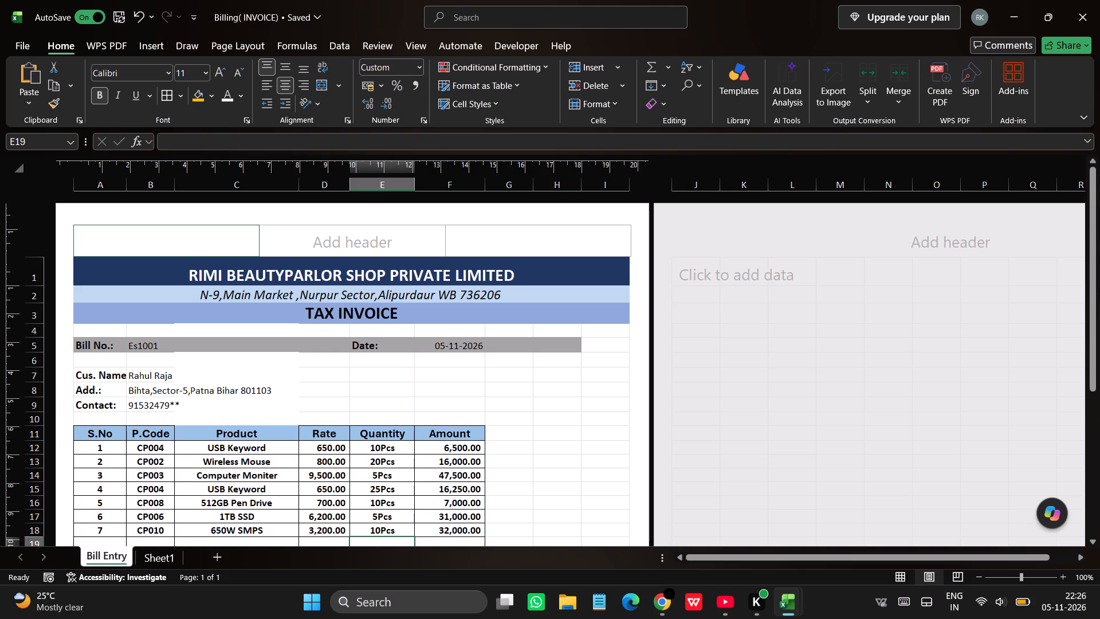
pyautogui.hotkey('ctrl', 'p')
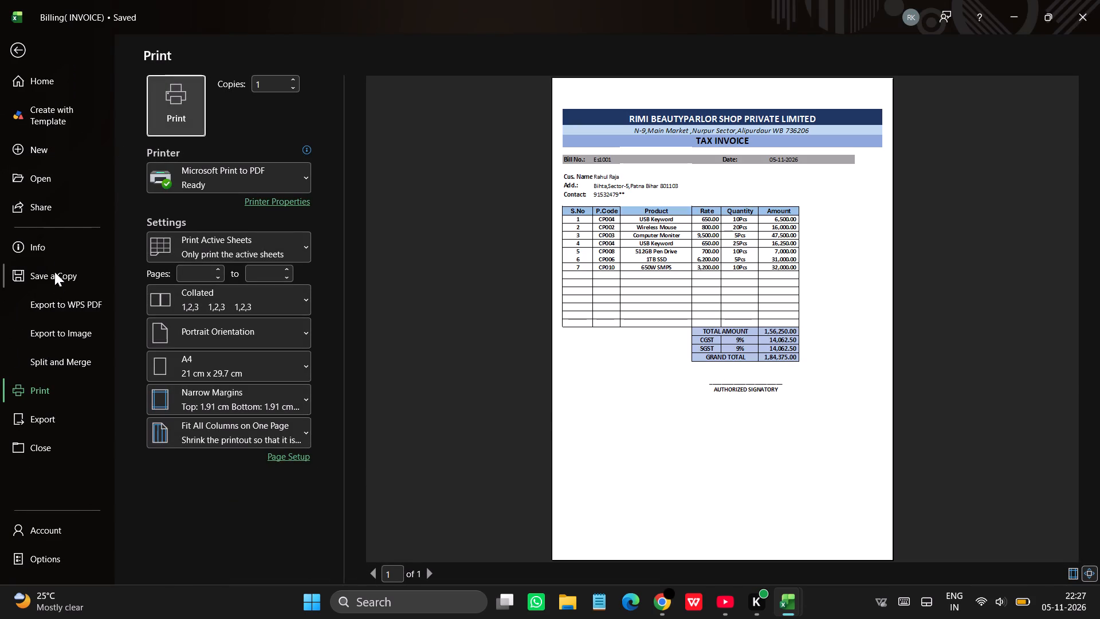
pyautogui.click(20, 45)
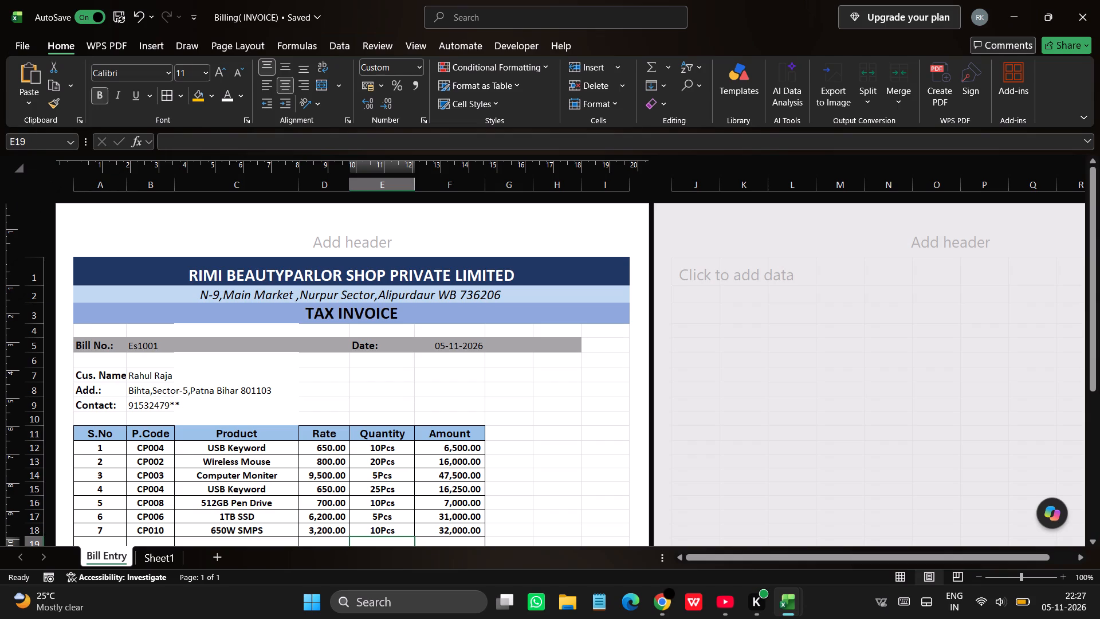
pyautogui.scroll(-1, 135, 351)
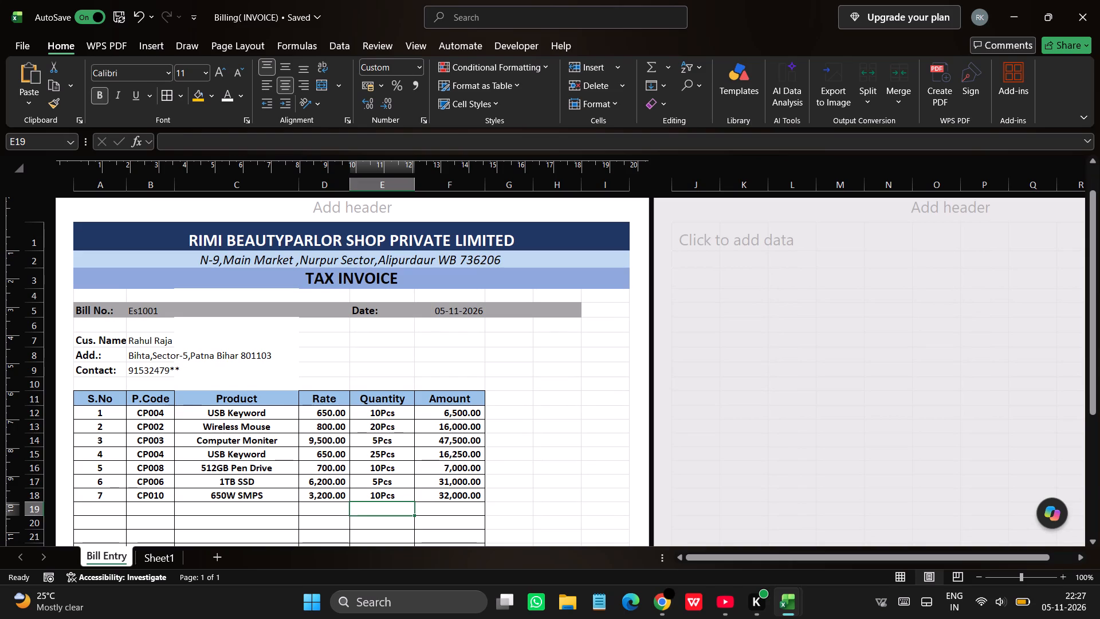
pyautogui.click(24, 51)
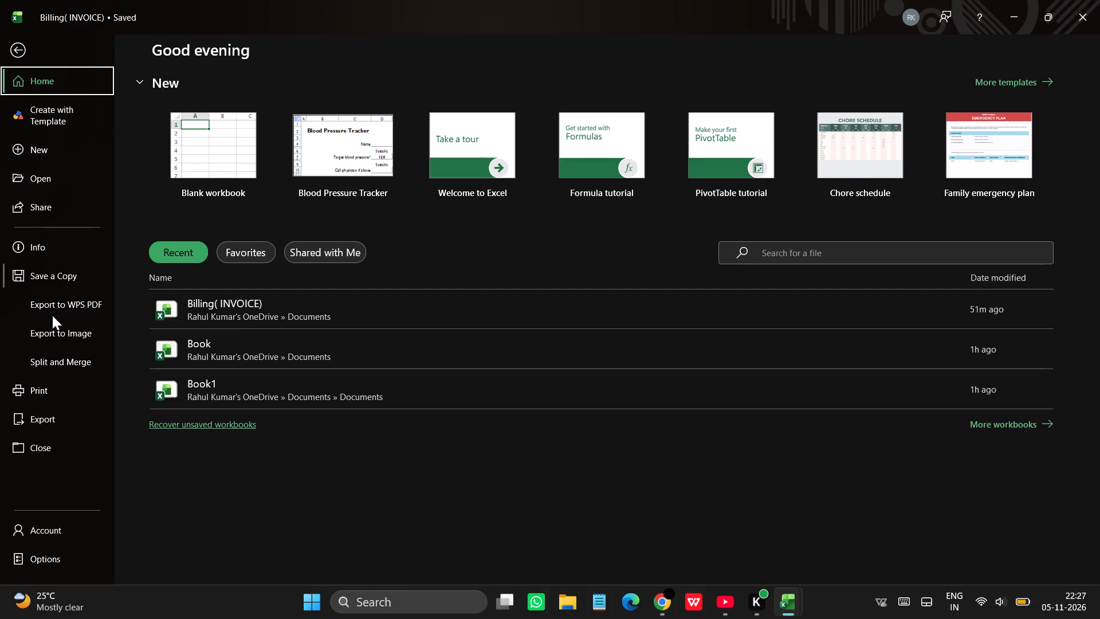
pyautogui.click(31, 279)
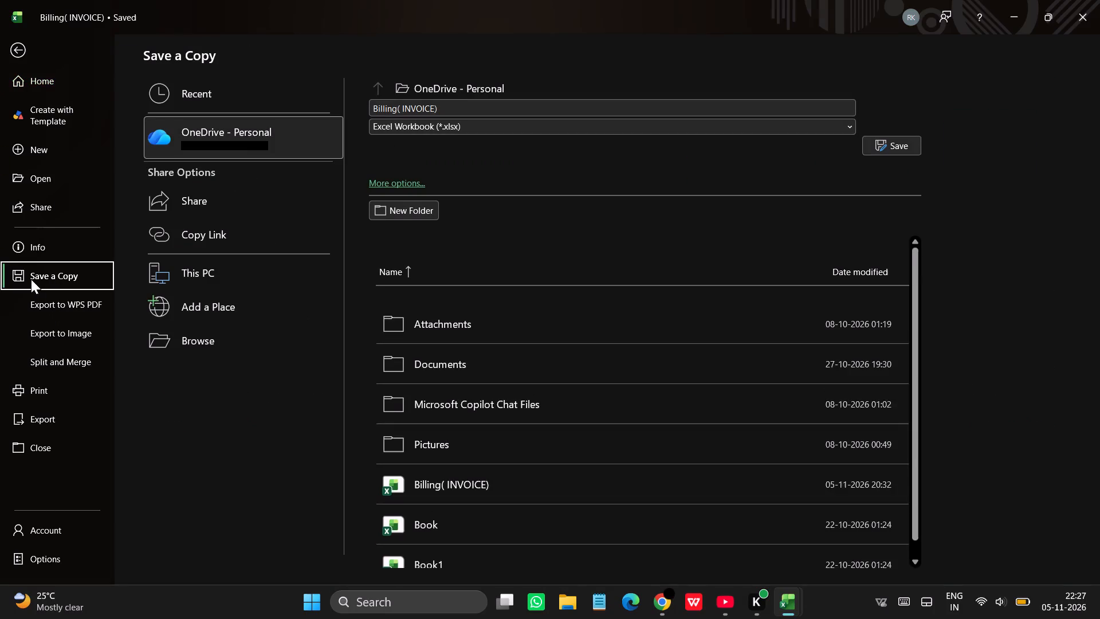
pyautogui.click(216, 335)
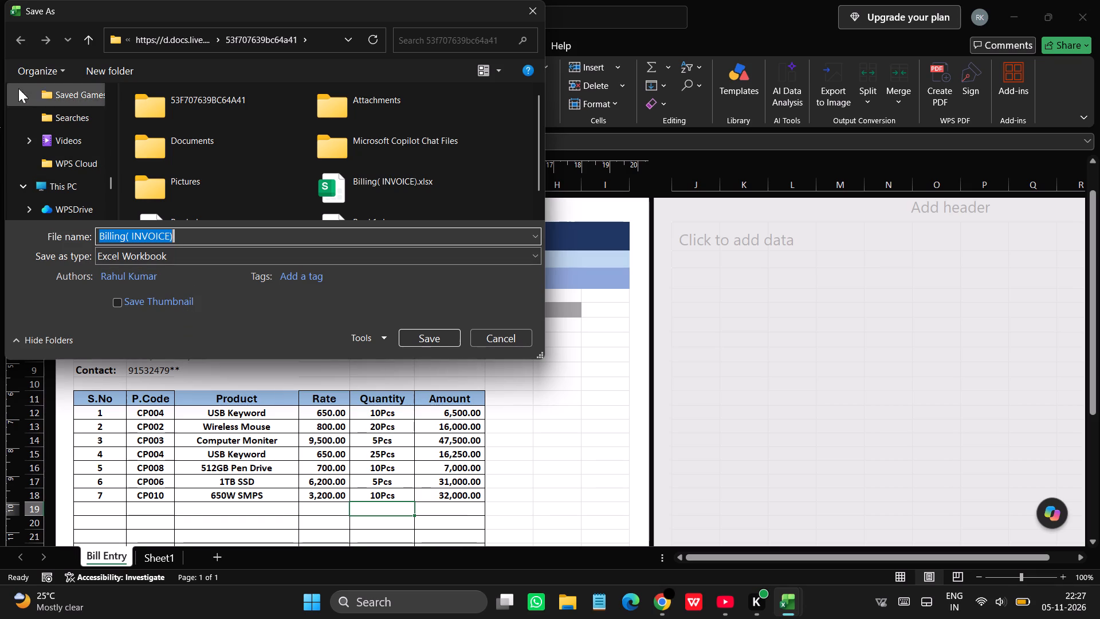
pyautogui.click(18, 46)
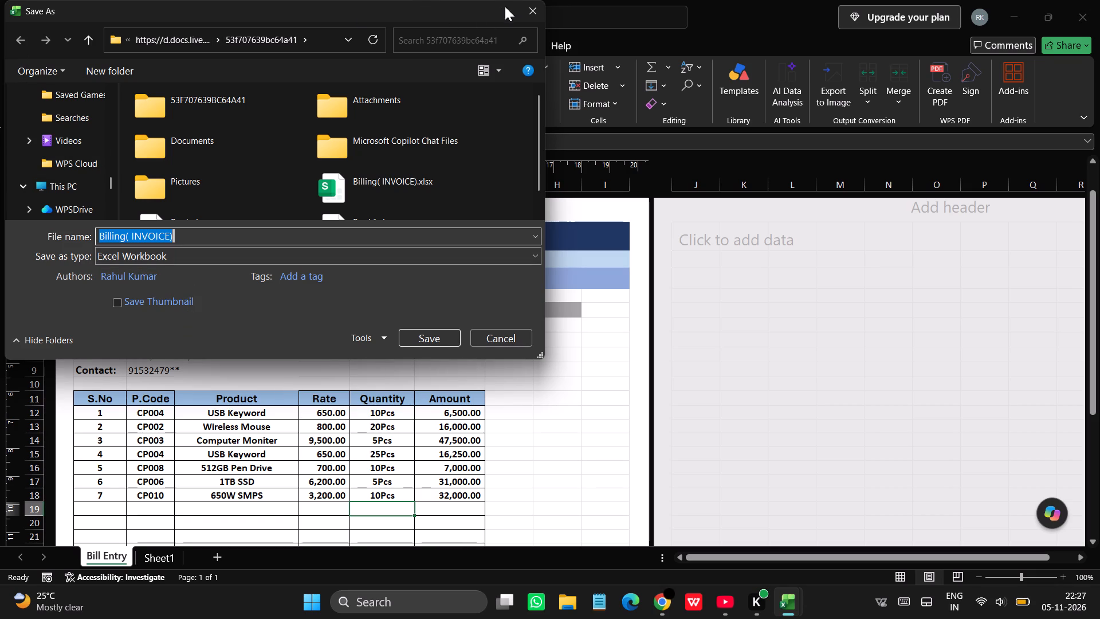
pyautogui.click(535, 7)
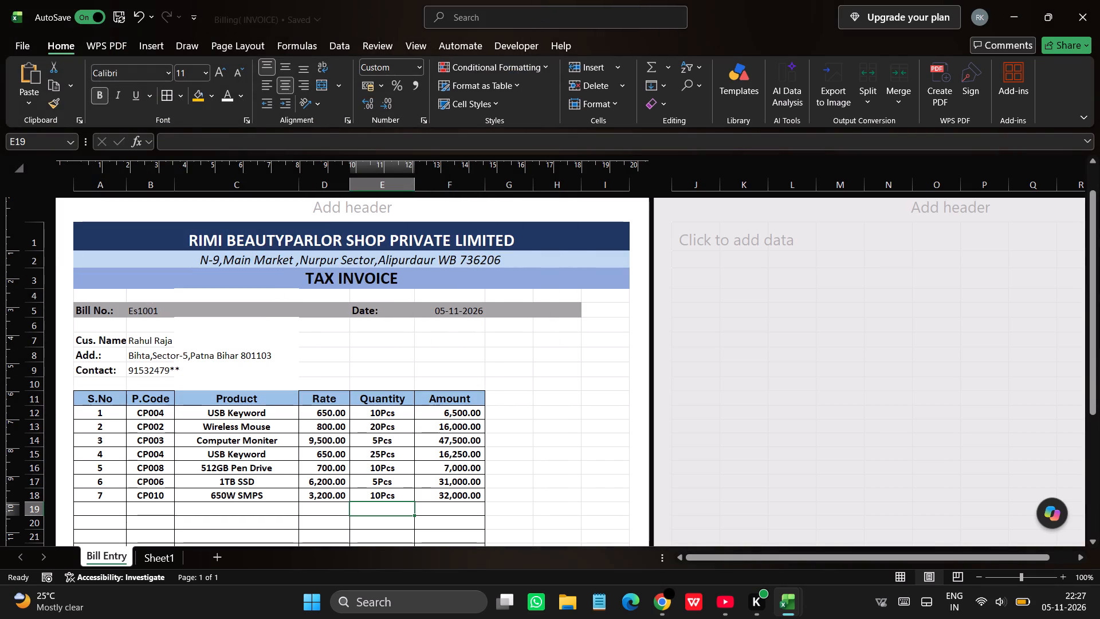
# Review the completed invoice on the Bill Entry sheet, examining the customer details and item rows up close.
pyautogui.scroll(-8, 316, 460)
pyautogui.scroll(7, 316, 460)
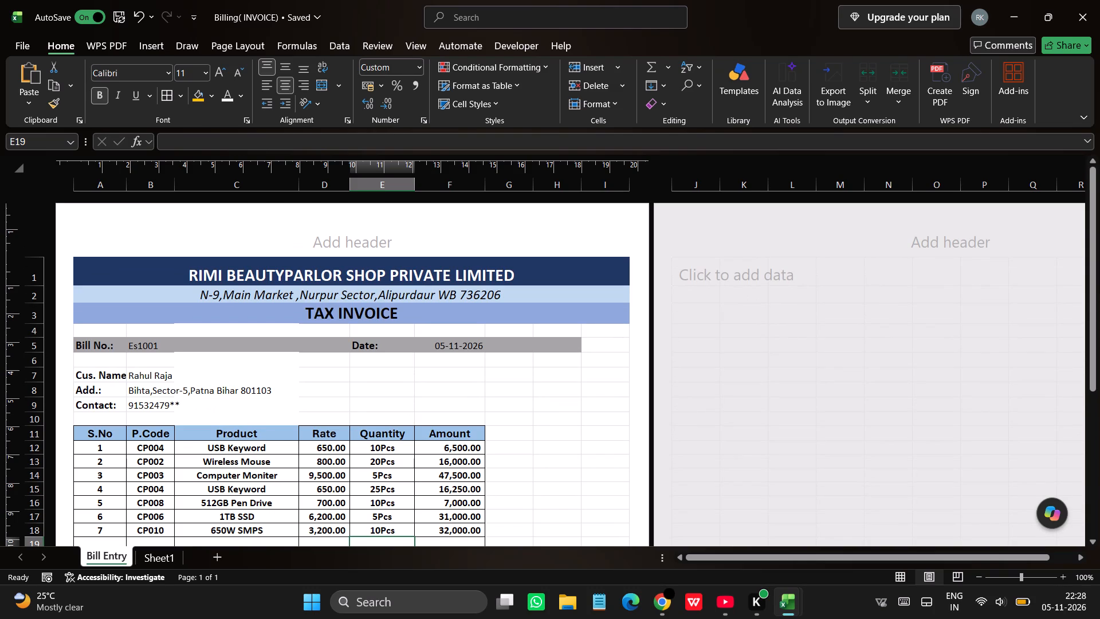
pyautogui.click(792, 479)
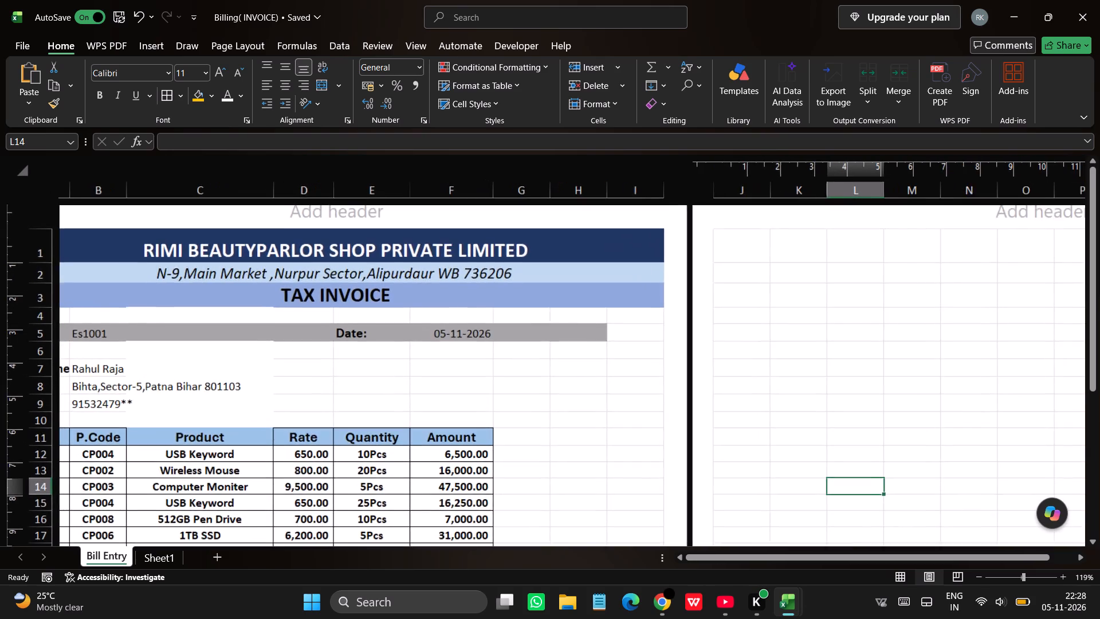
pyautogui.hscroll(1, 298, 411)
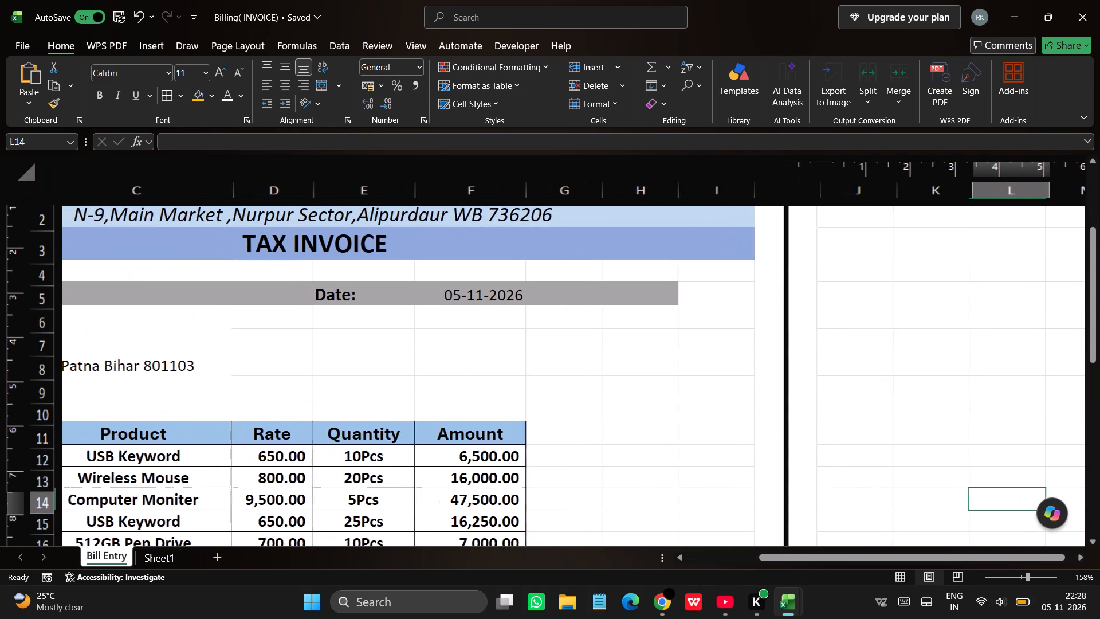
pyautogui.hscroll(2, 298, 411)
pyautogui.scroll(1, 298, 411)
pyautogui.scroll(-1, 298, 411)
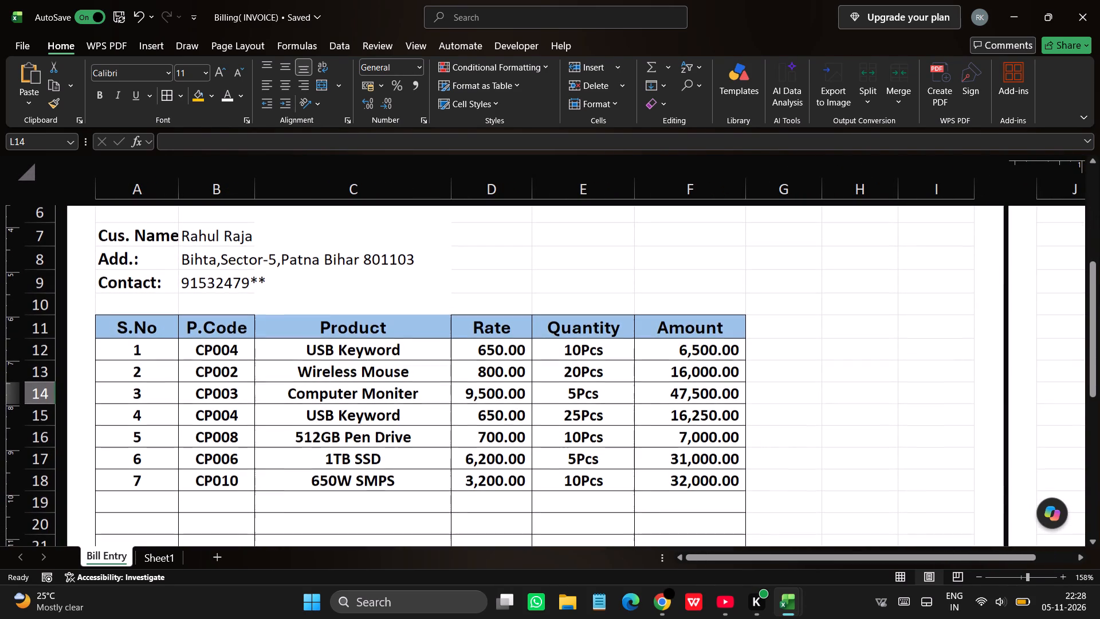
pyautogui.click(323, 424)
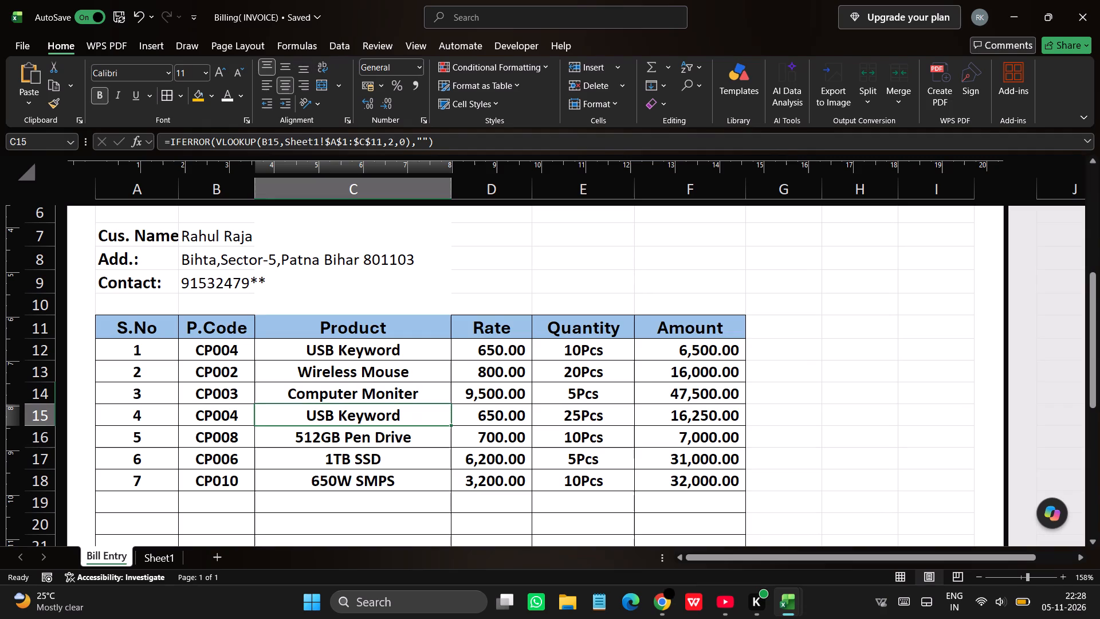